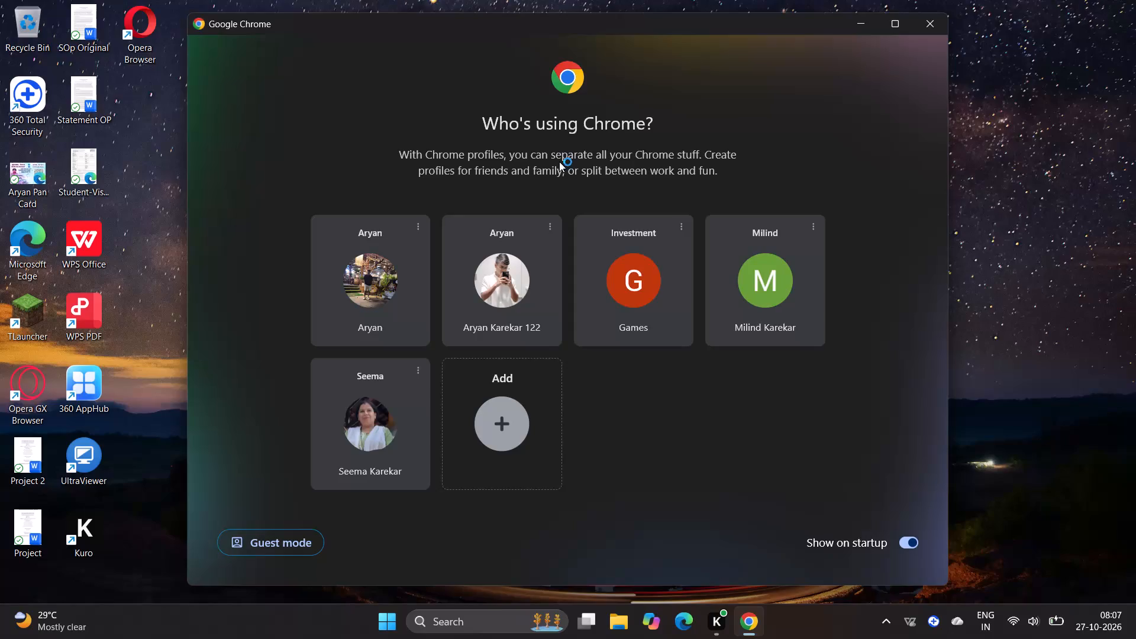
Open the browser with the second of the two Aryan profiles.
left_click(534, 273)
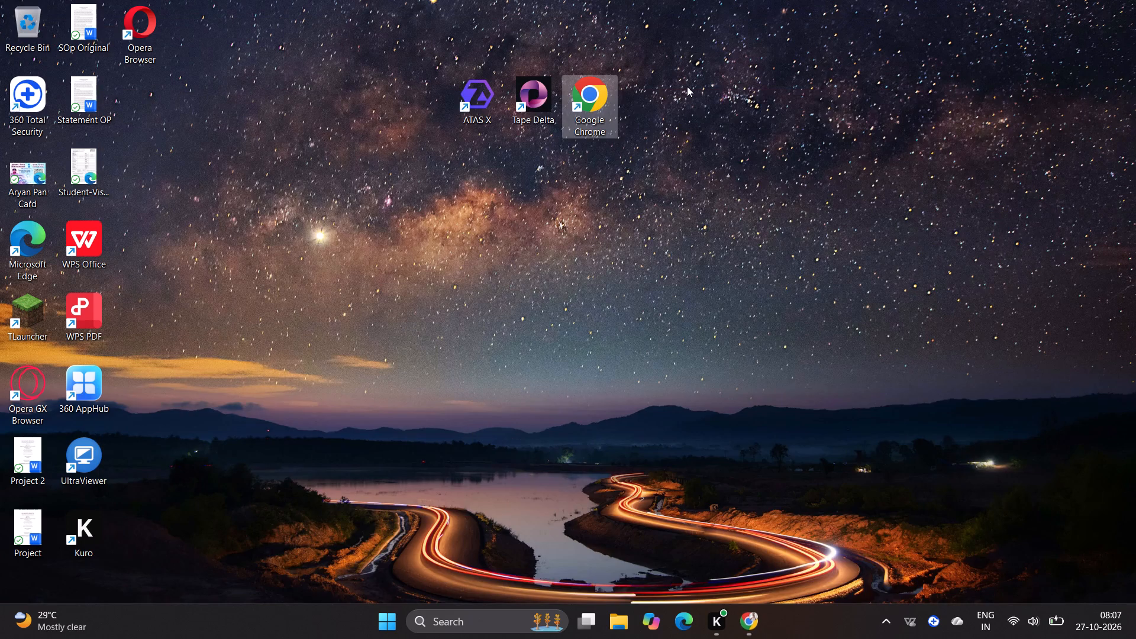
Open another Chrome window with the first Aryan profile and maximize it.
double_click(575, 103)
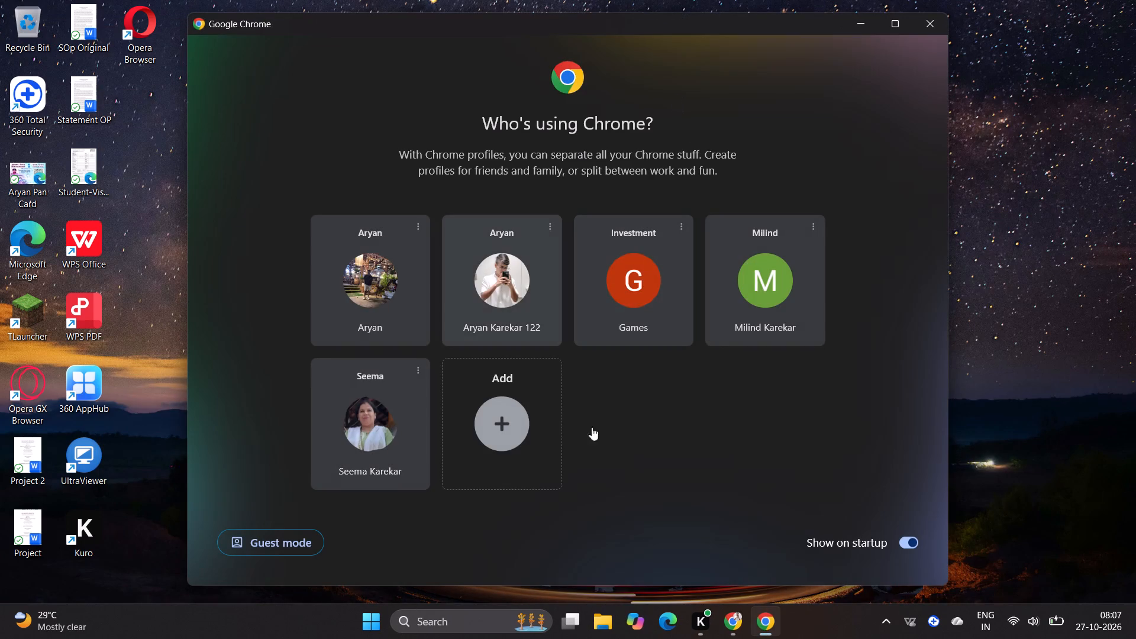
left_click(379, 251)
left_click(399, 285)
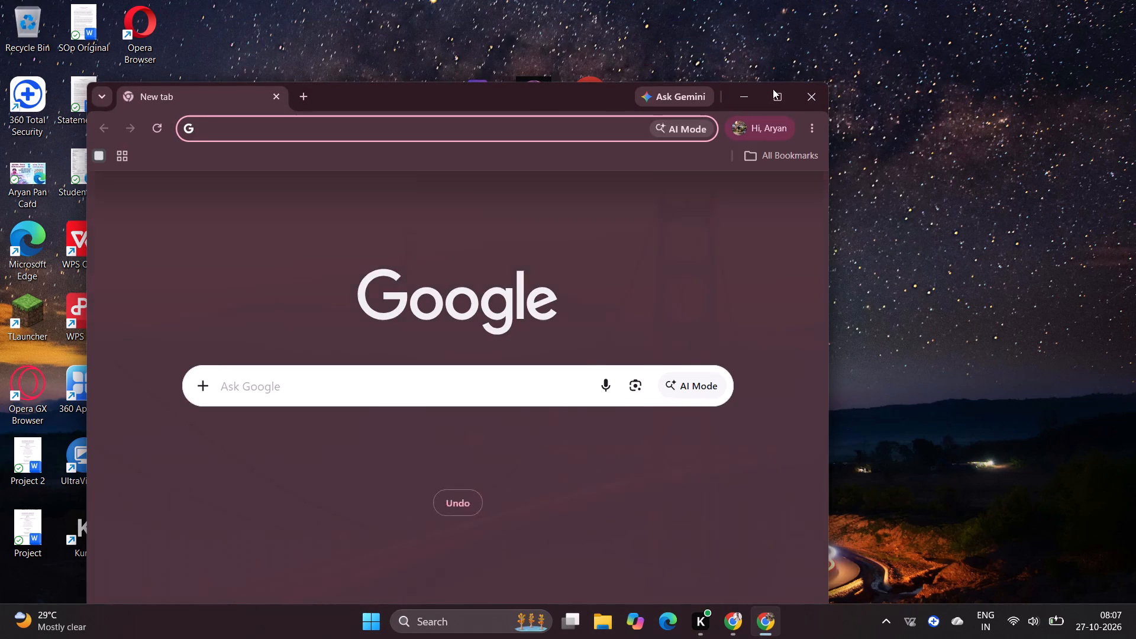
left_click(767, 95)
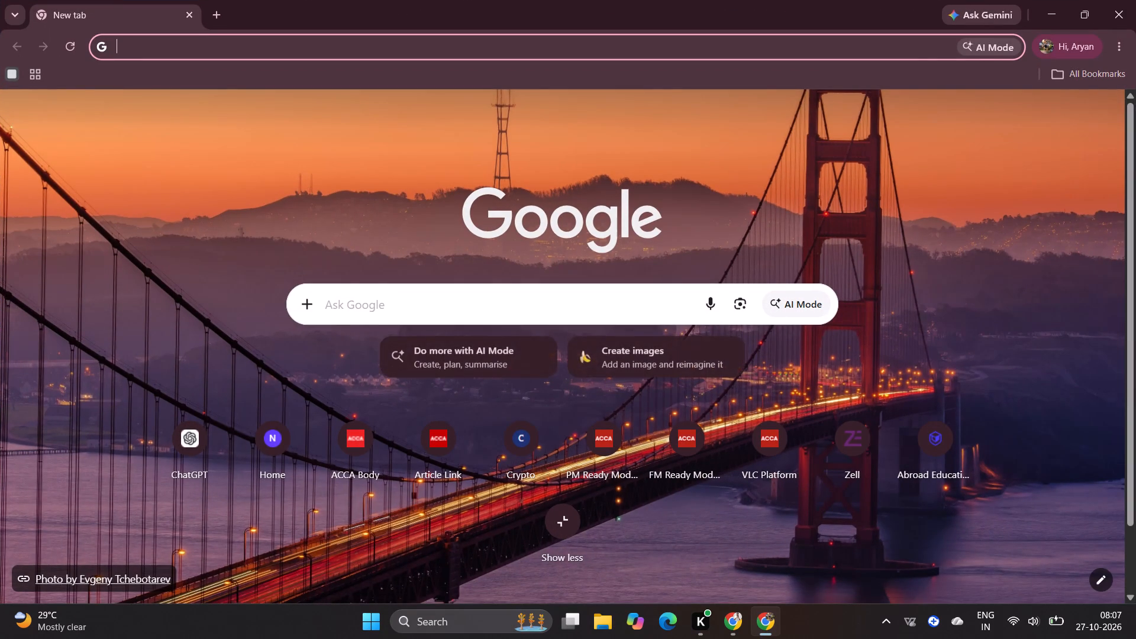
Search Google for "investable prop firm" and open the Investabl instant-payout prop firm site.
left_click(577, 303)
left_click(429, 351)
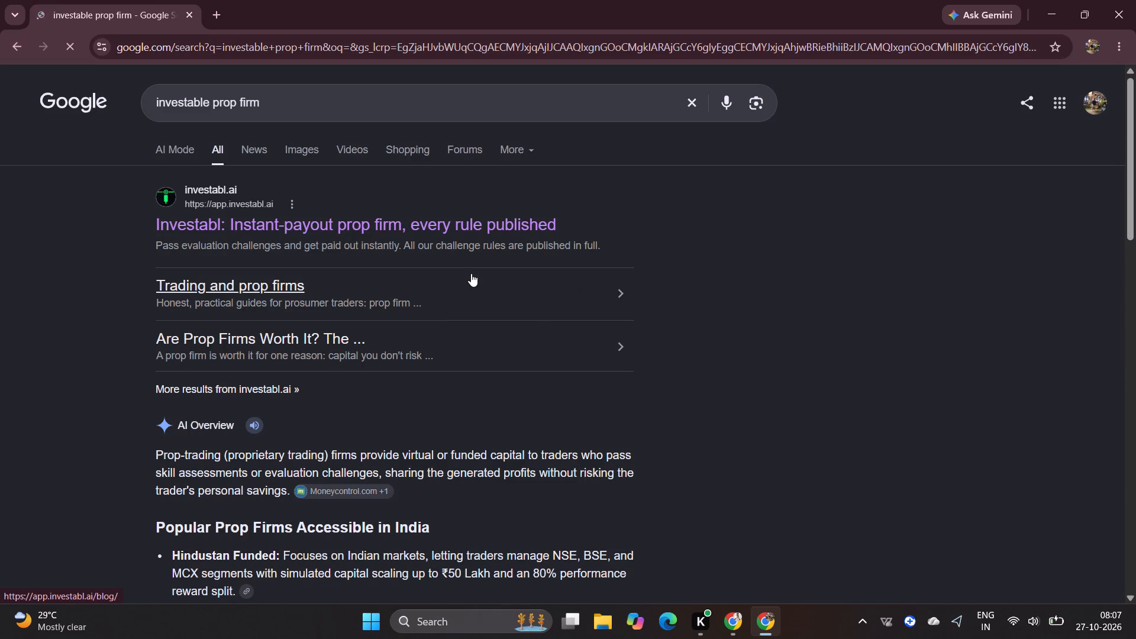
left_click(417, 223)
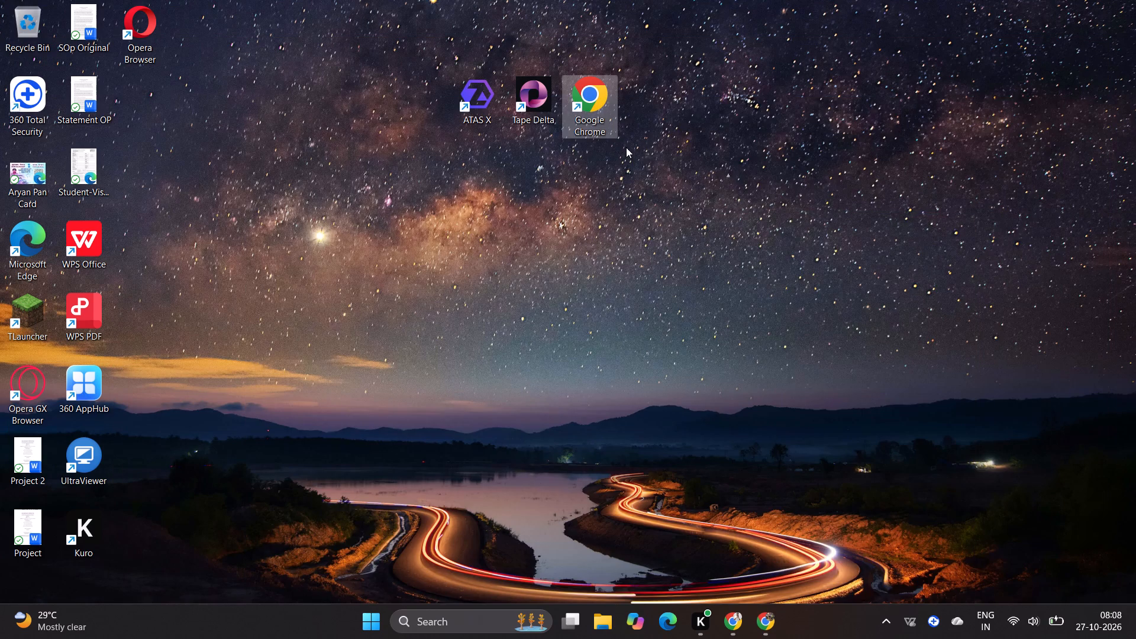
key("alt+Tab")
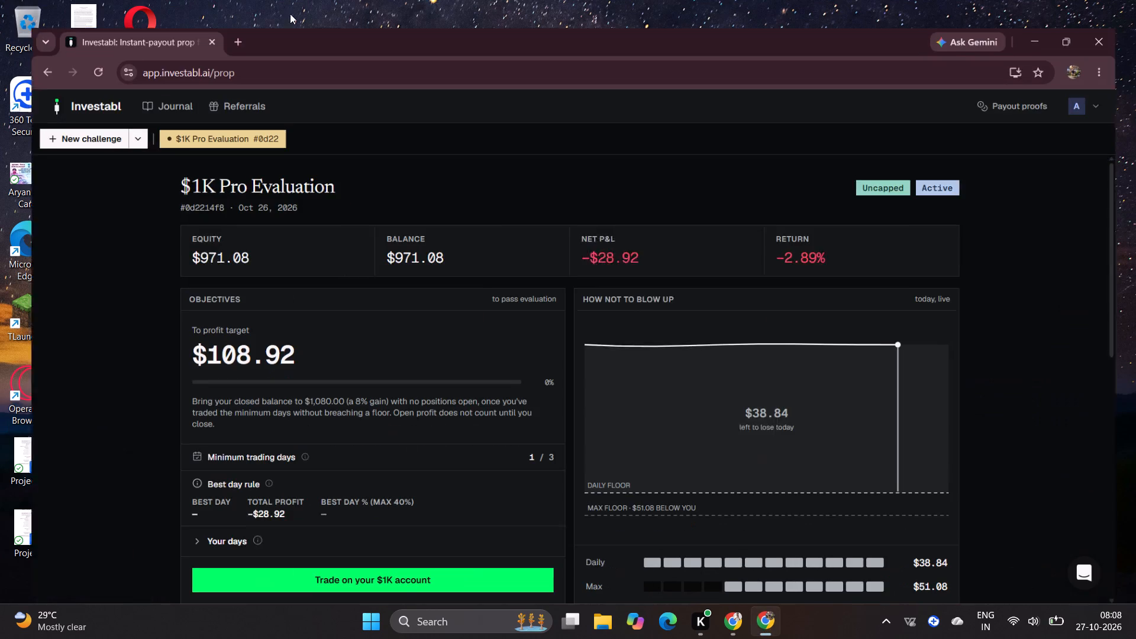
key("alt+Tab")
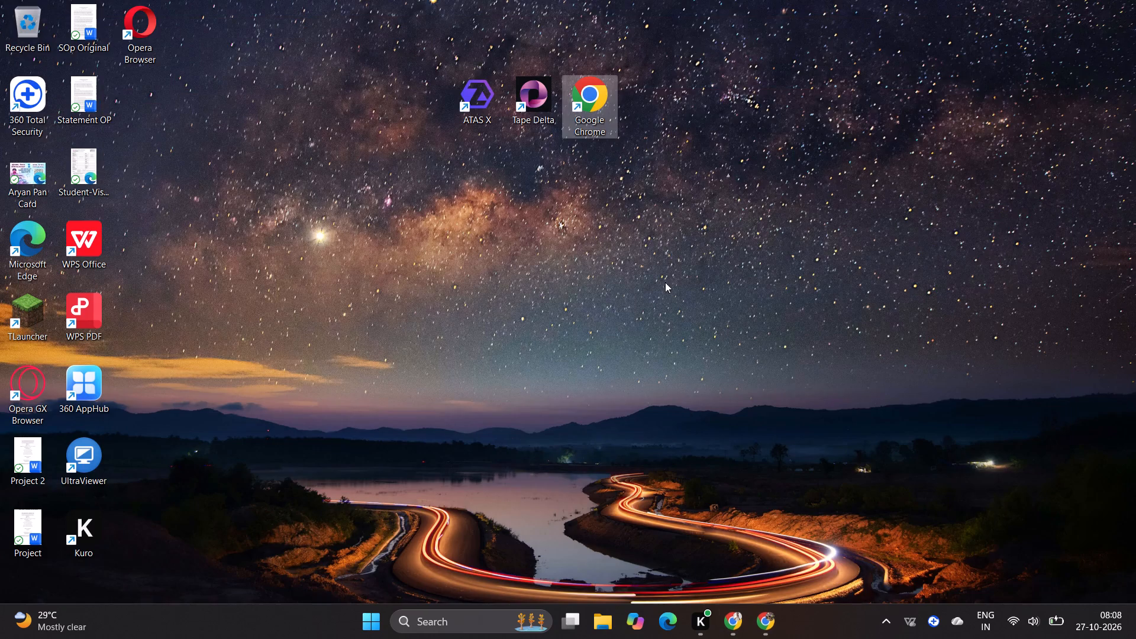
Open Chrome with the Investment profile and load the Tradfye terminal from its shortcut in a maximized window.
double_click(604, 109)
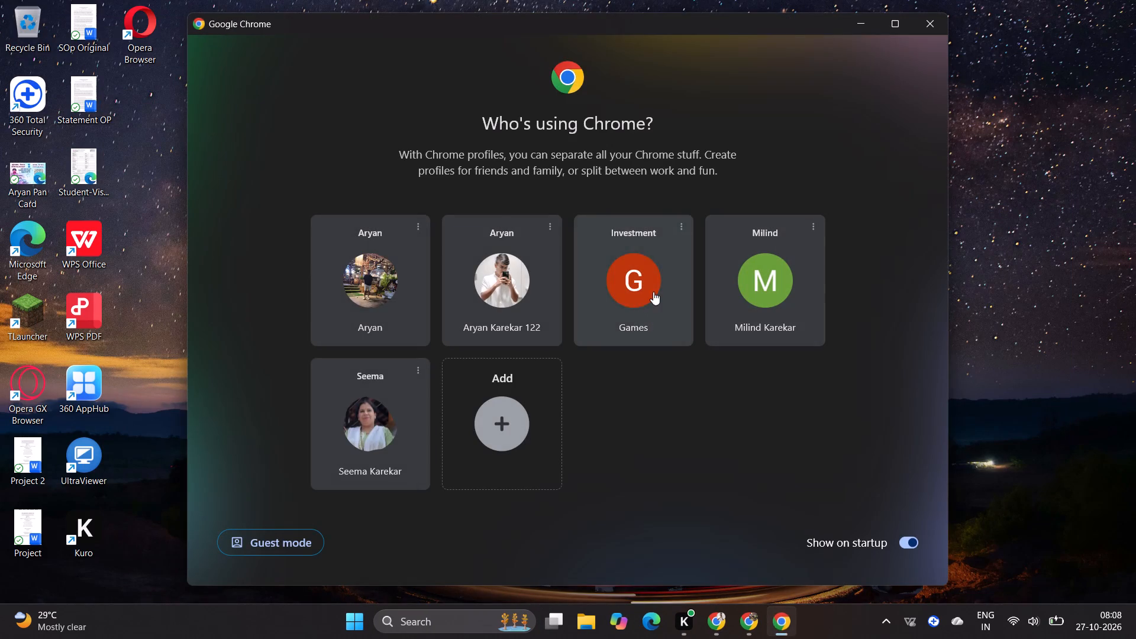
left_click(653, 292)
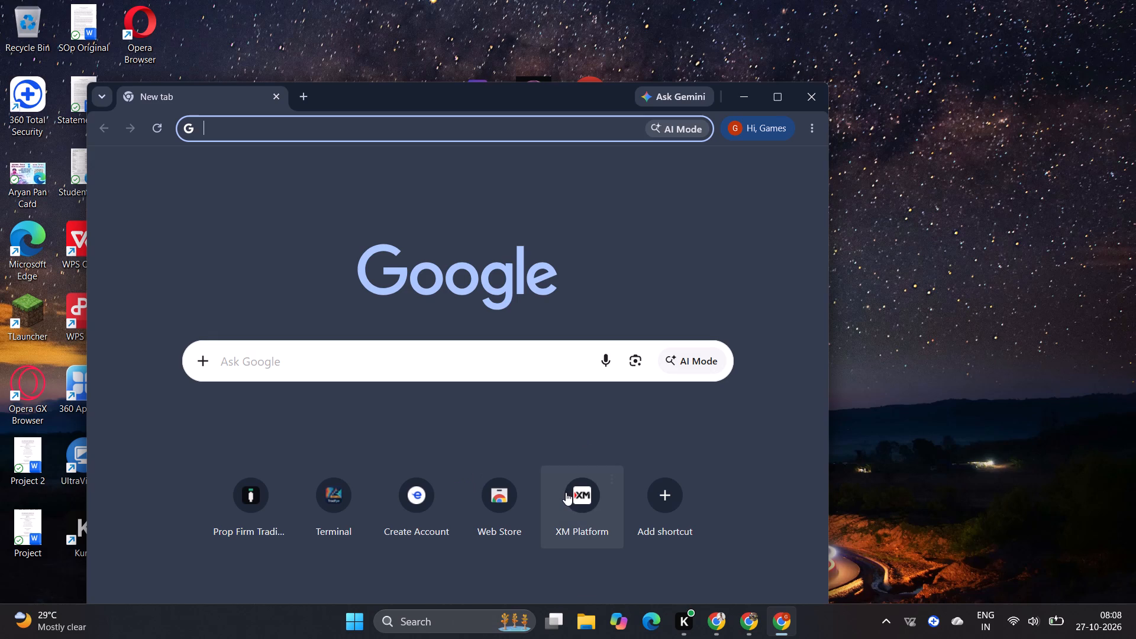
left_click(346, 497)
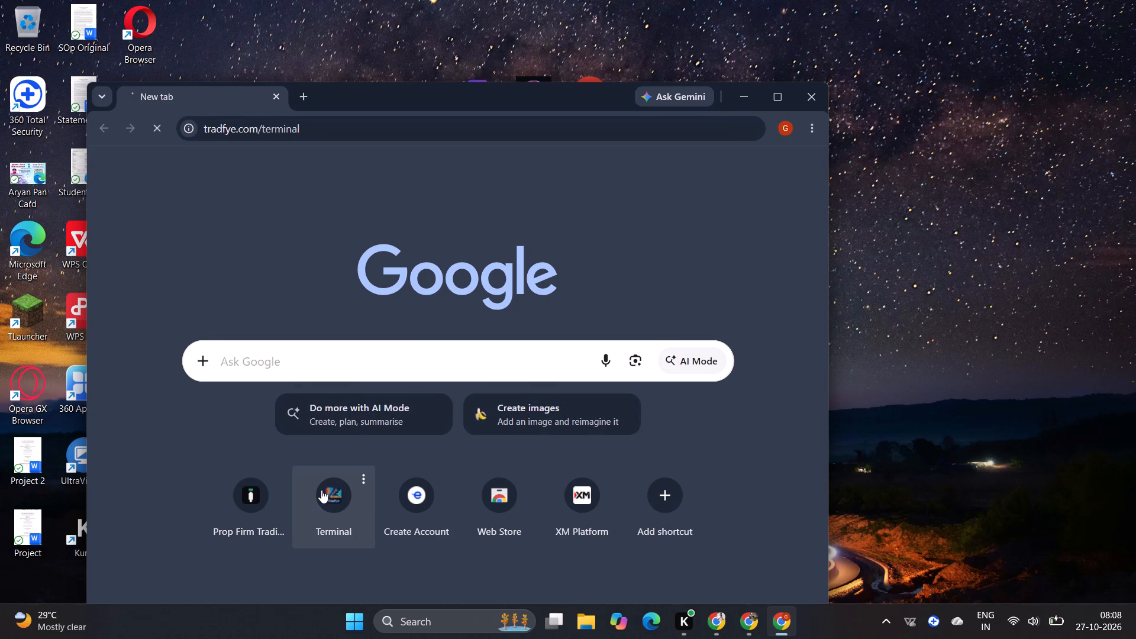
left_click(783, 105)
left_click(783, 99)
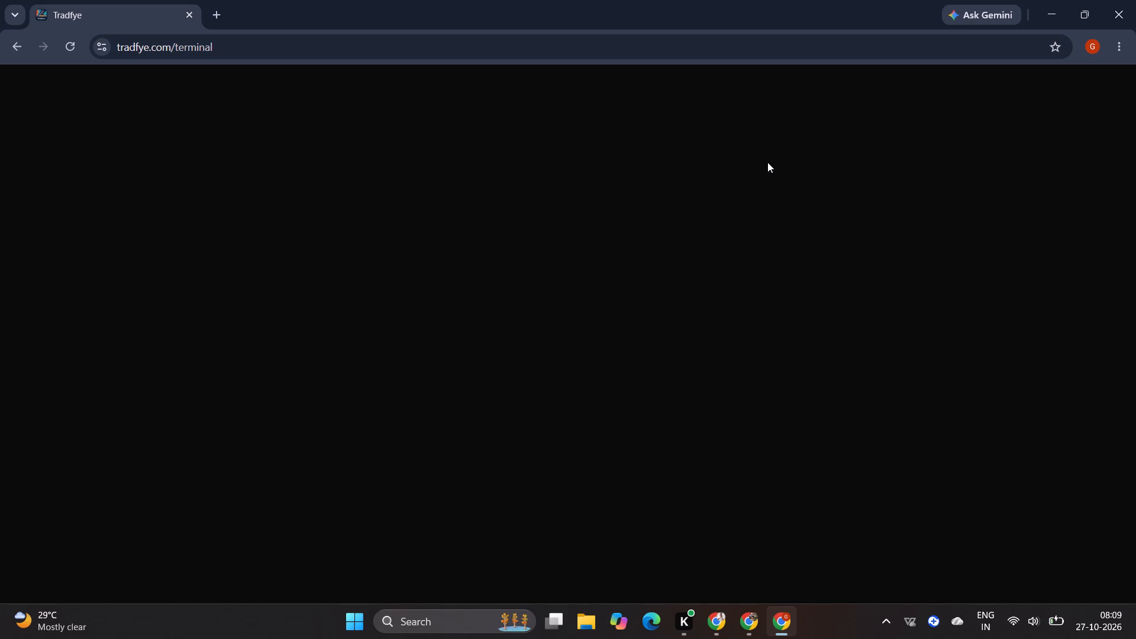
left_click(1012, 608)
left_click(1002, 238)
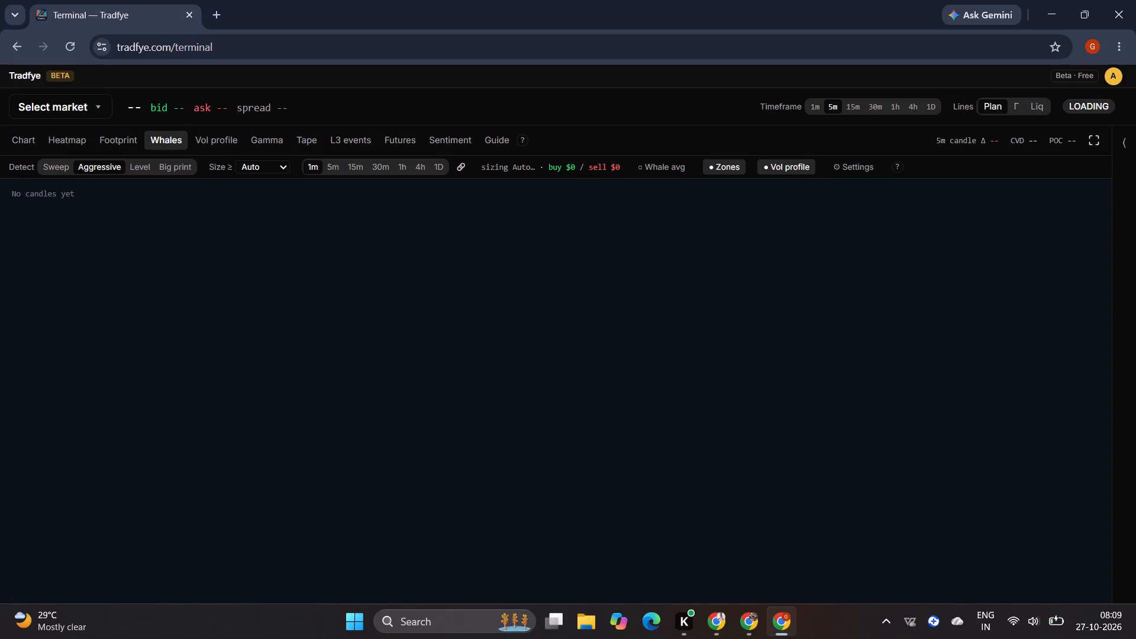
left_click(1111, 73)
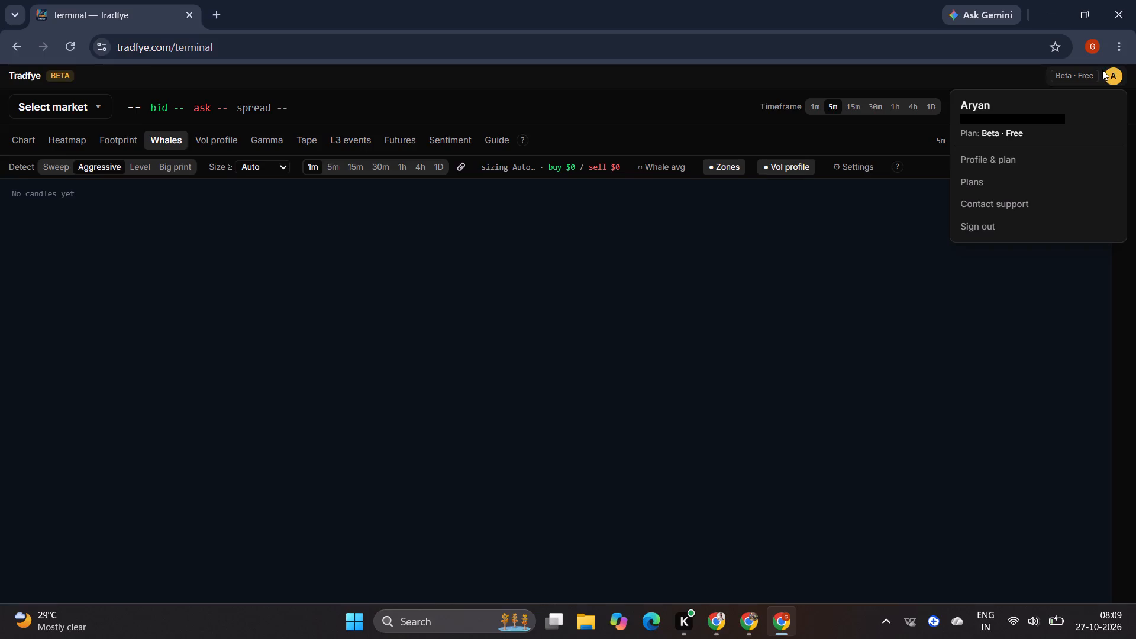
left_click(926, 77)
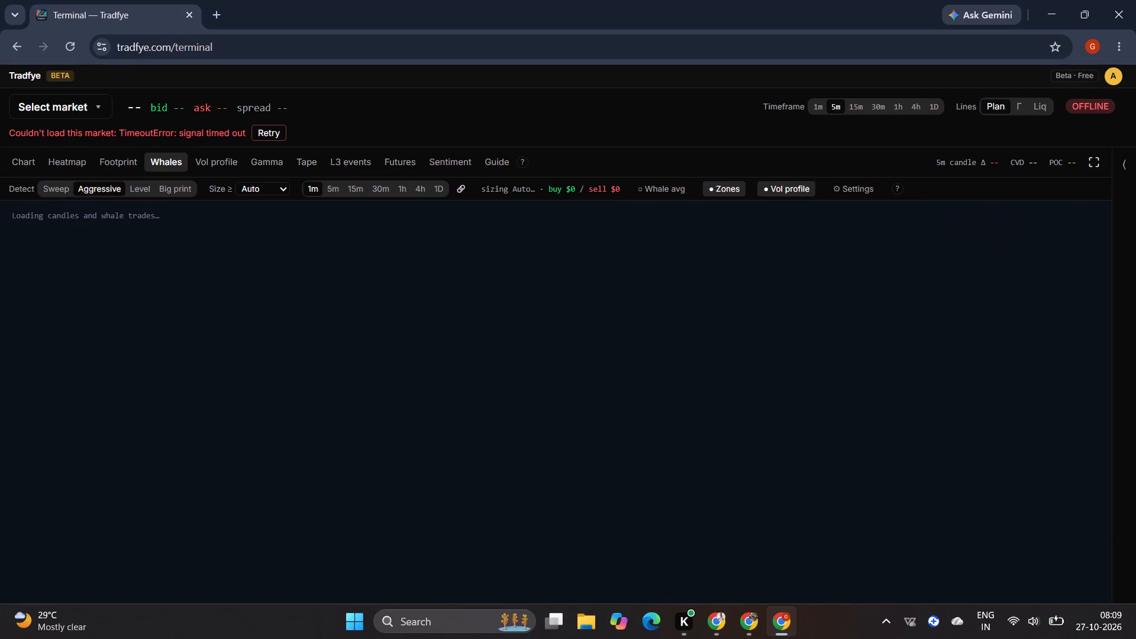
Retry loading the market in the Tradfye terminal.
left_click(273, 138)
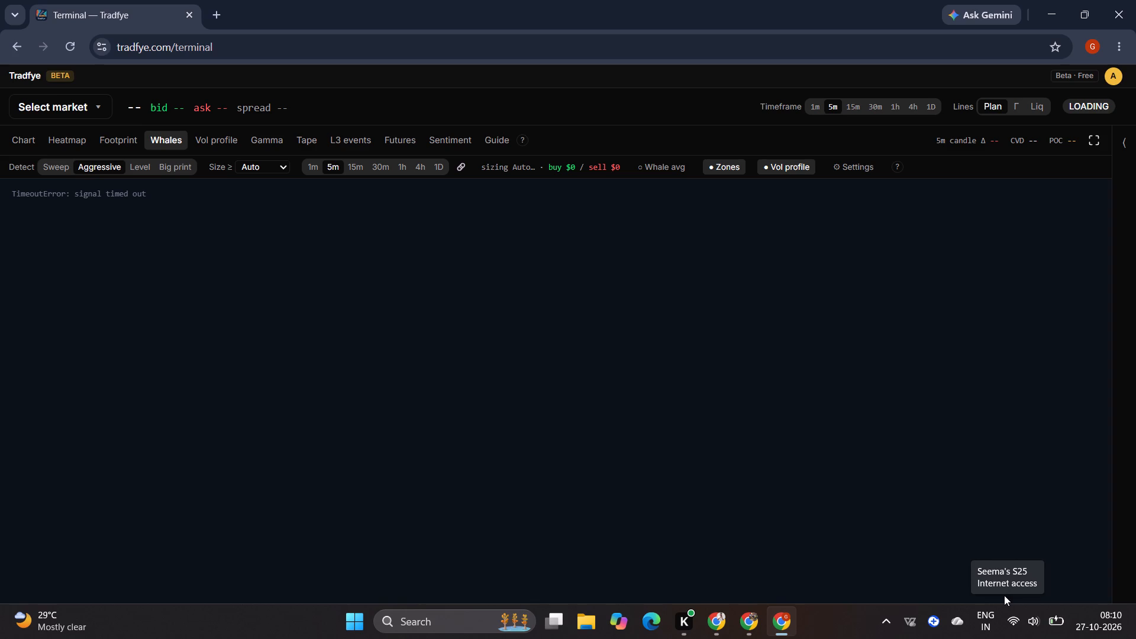
Disconnect from the current phone hotspot and connect the computer to the AK Wi-Fi network.
left_click(1016, 626)
left_click(931, 327)
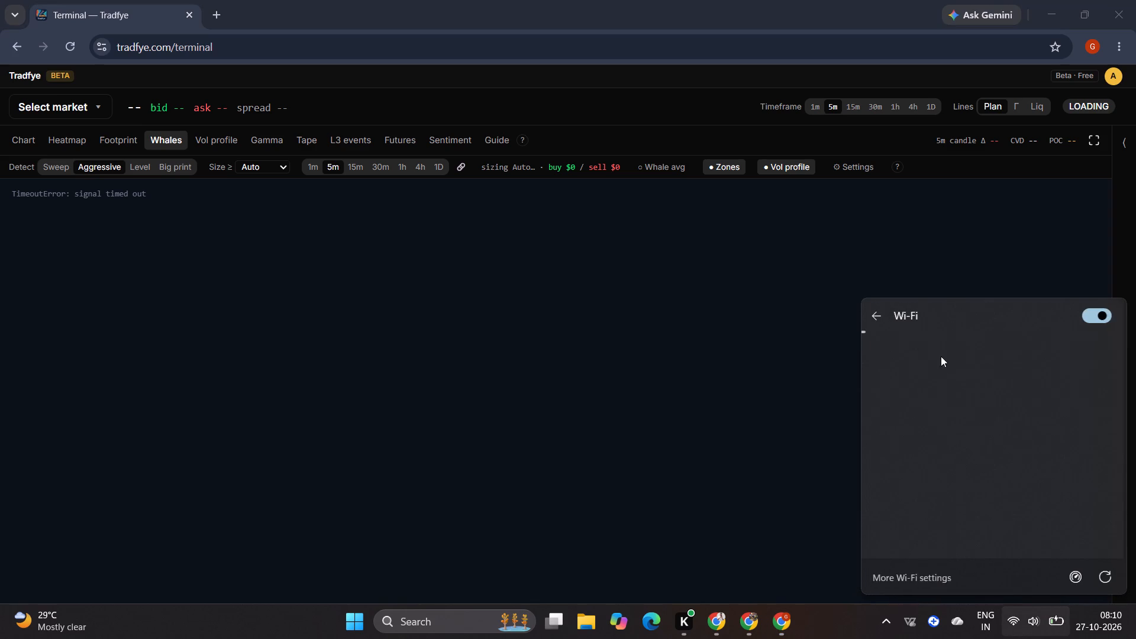
left_click(999, 432)
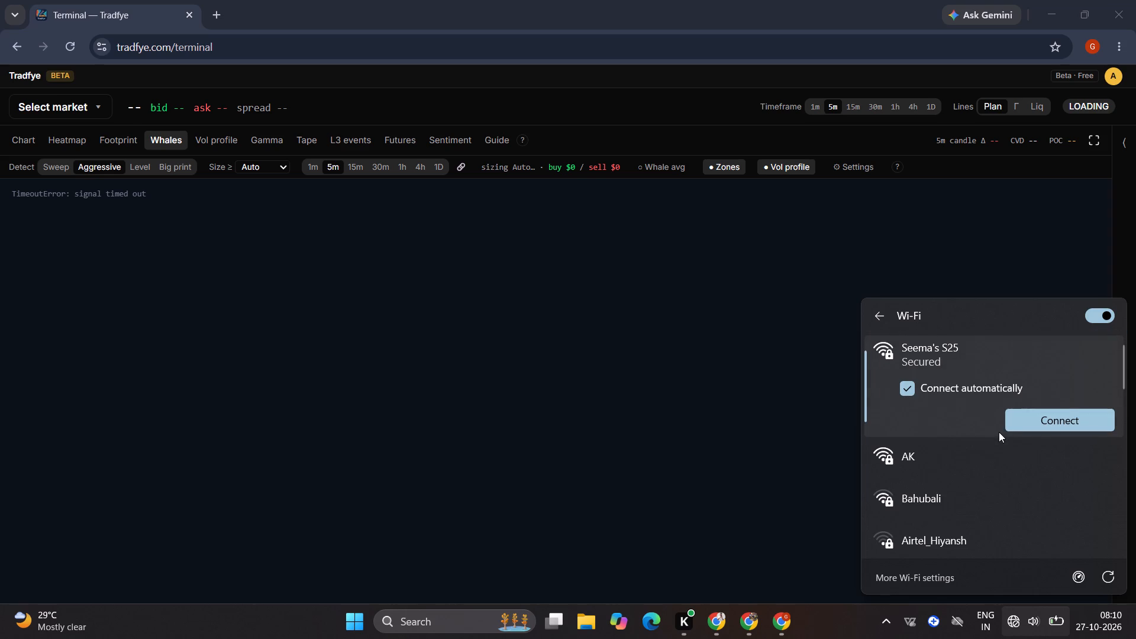
left_click(927, 441)
left_click(1042, 457)
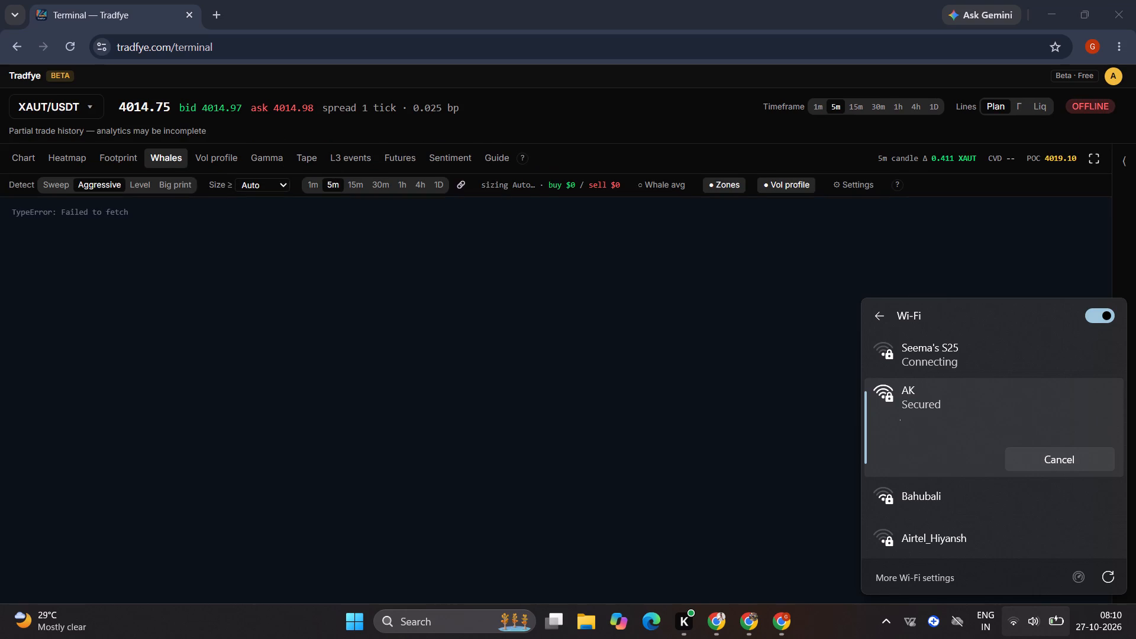
left_click(849, 606)
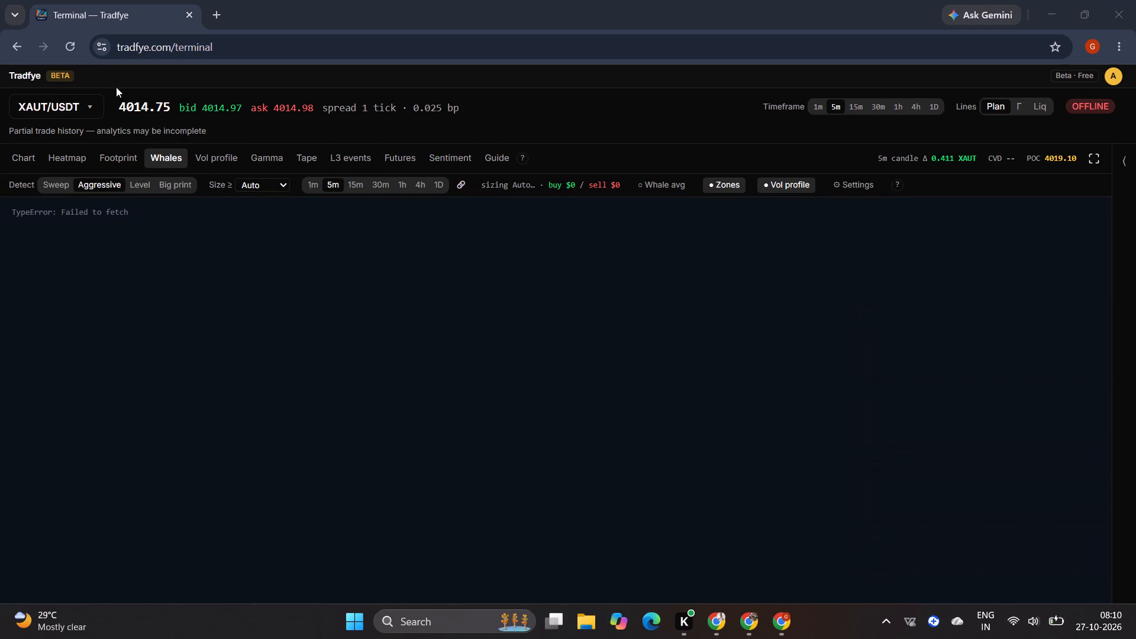
Reload the Tradfye terminal page over the new connection, then close its tab.
left_click(66, 47)
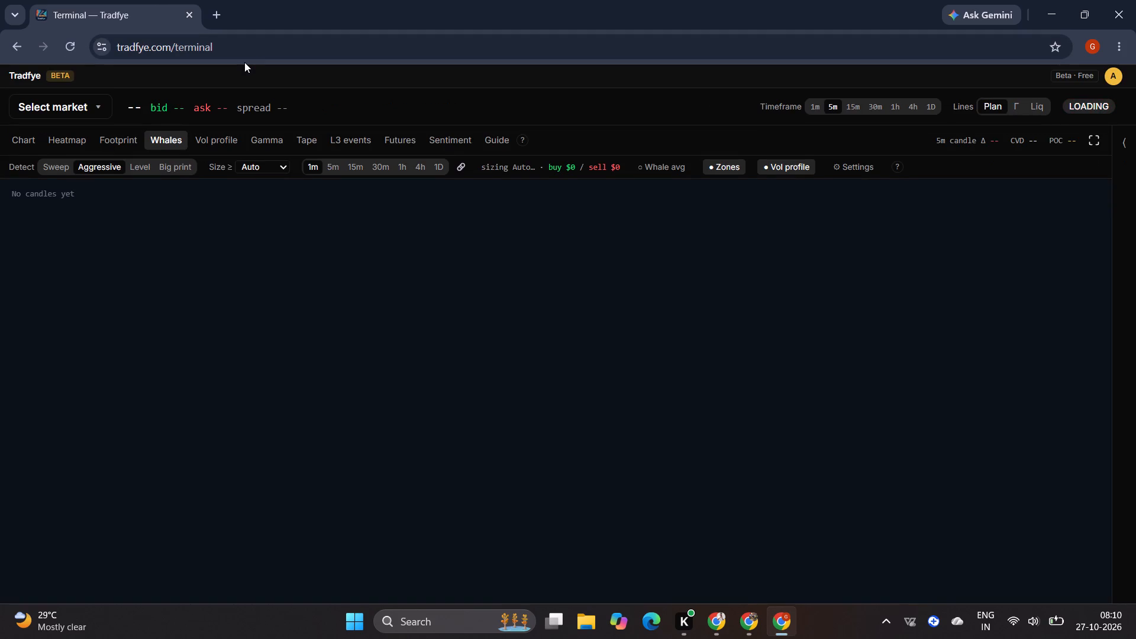
left_click(191, 21)
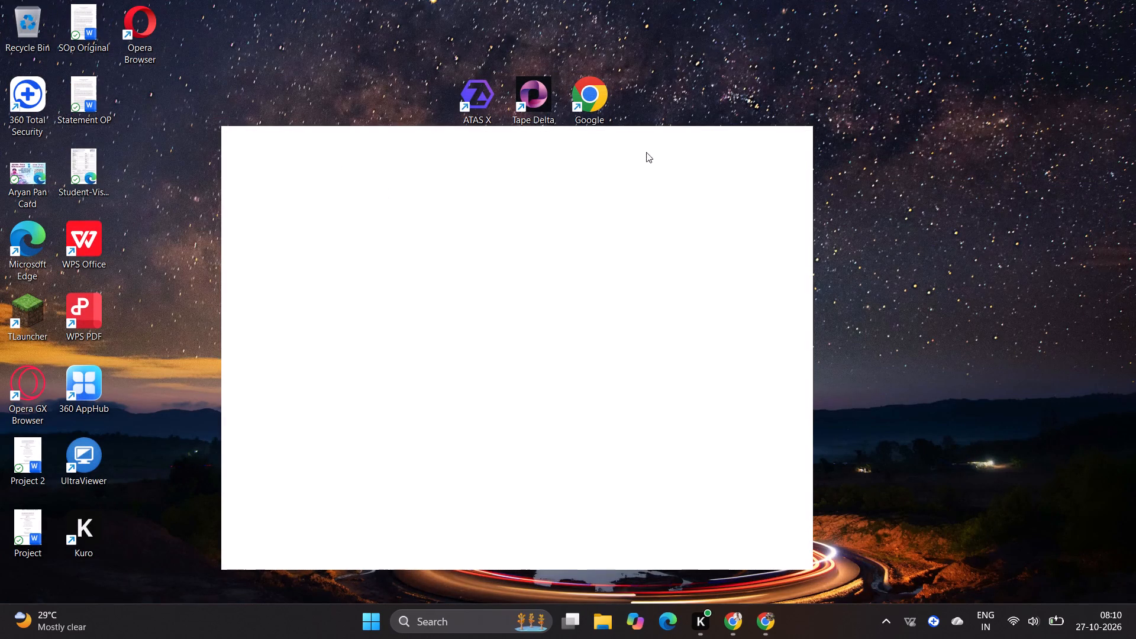
Switch to the Chrome window with the Investabl $1K Pro Evaluation dashboard.
key("alt+Tab")
key("alt+Tab")
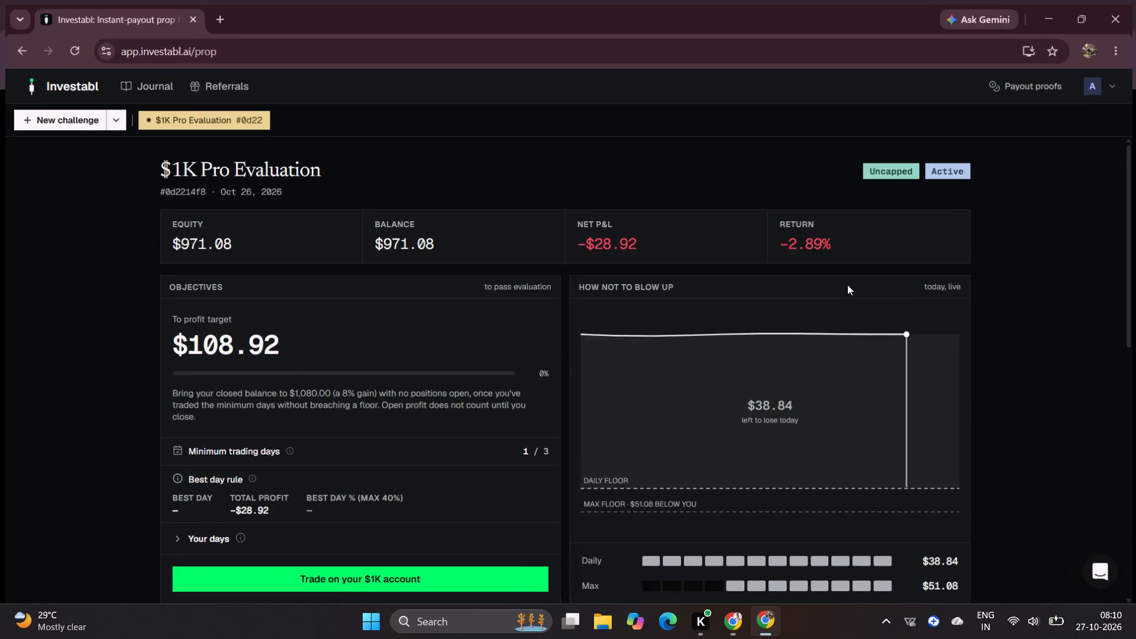
Reopen Chrome with the Investment profile, maximize it and load the Tradfye terminal from its shortcut.
left_click(591, 105)
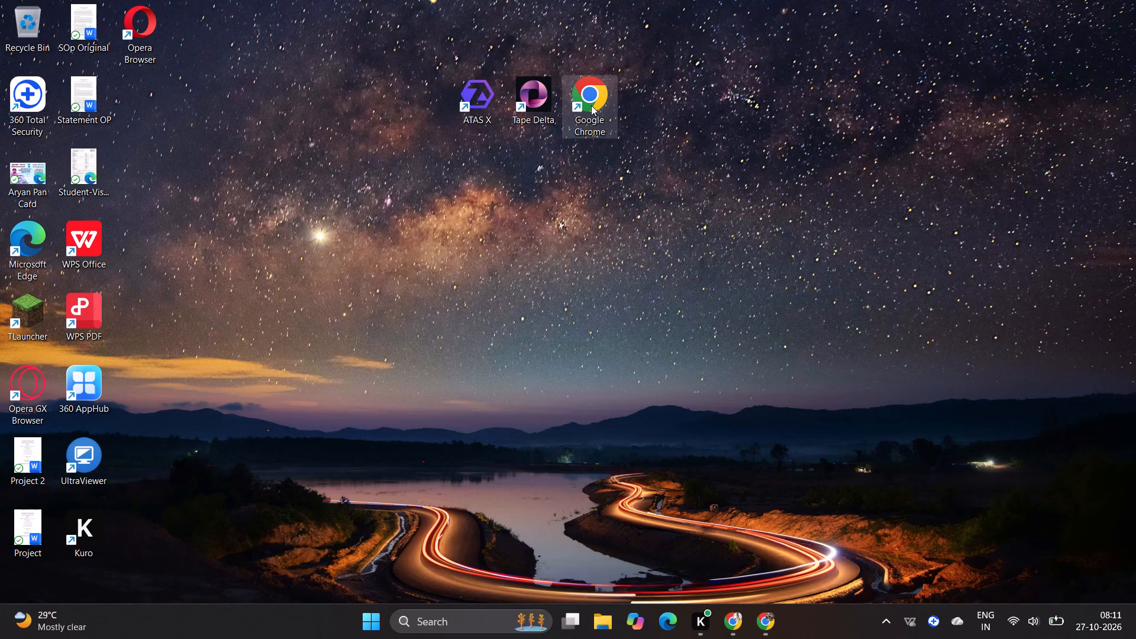
double_click(591, 105)
left_click(612, 282)
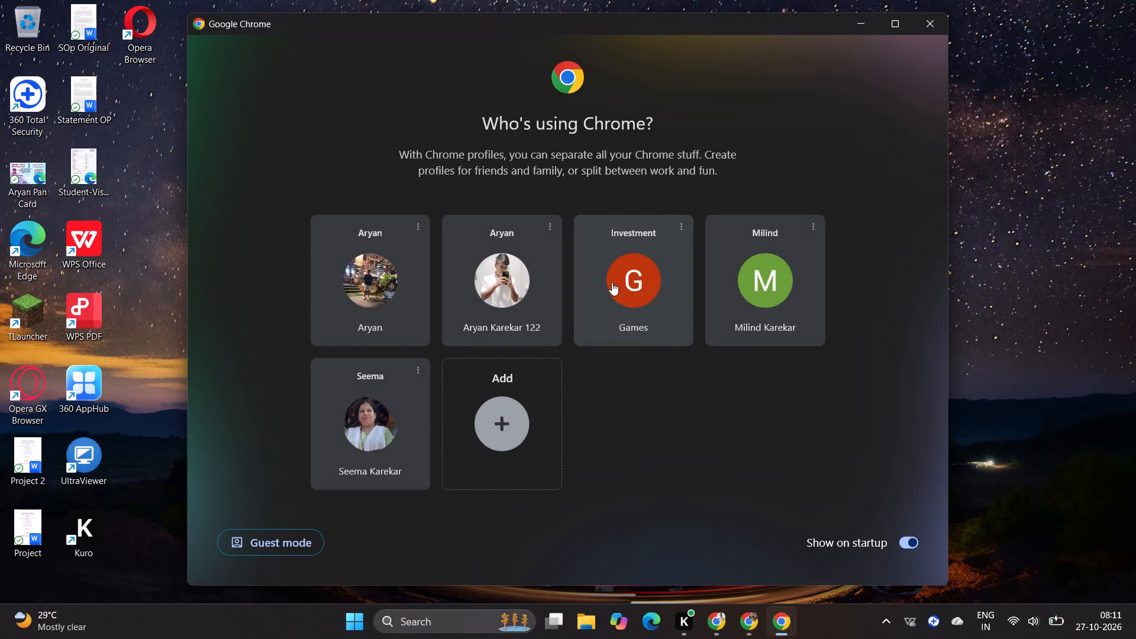
left_click(777, 107)
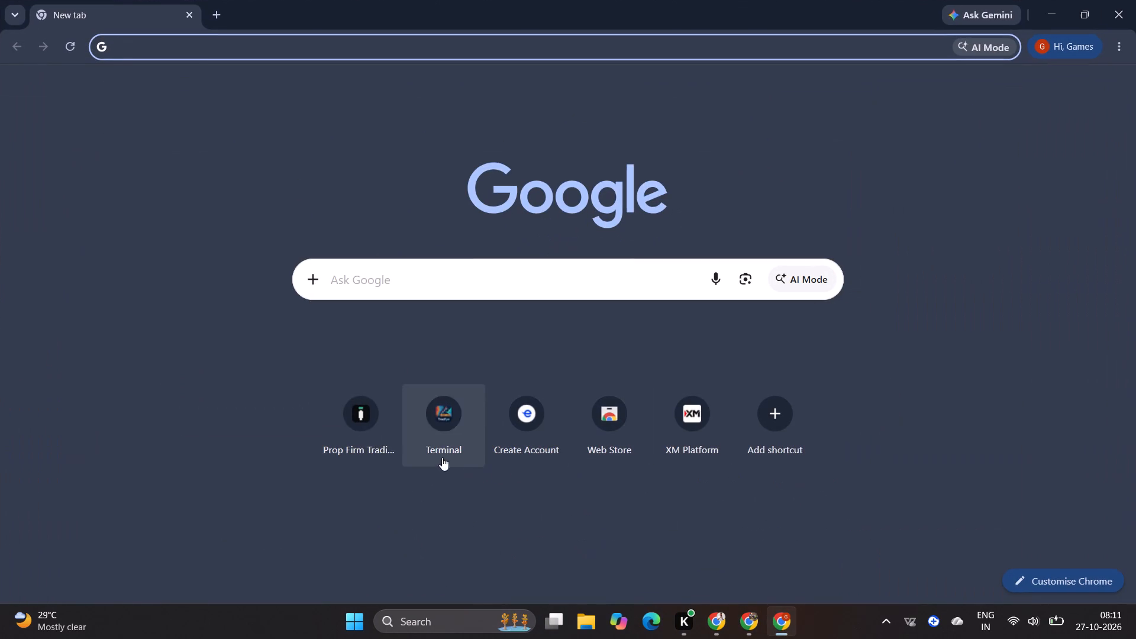
left_click(435, 423)
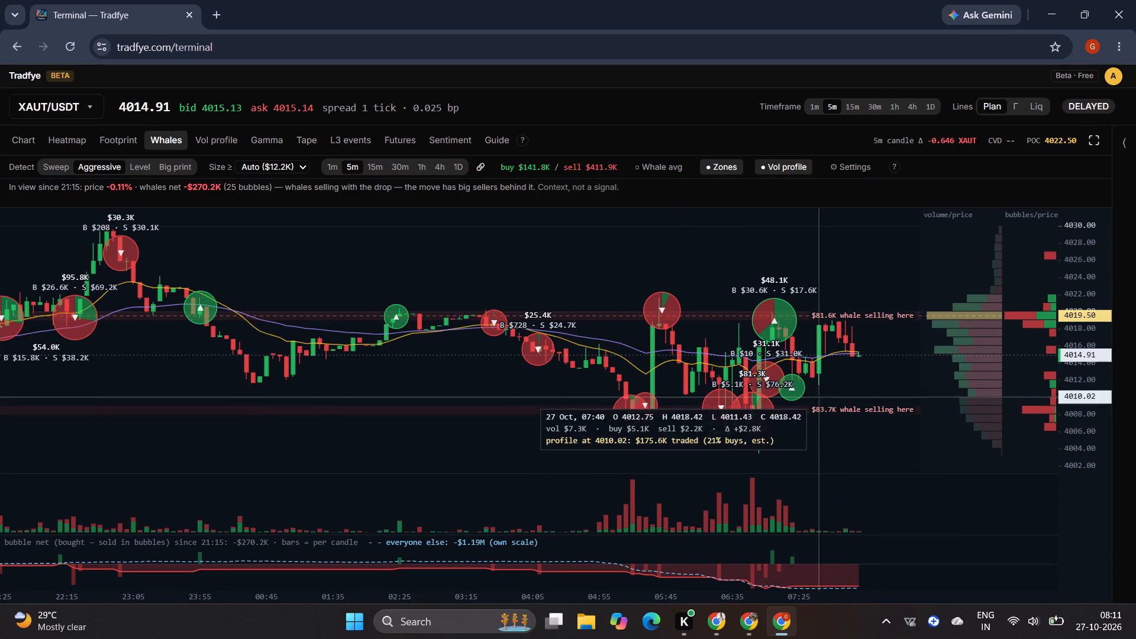
Examine the recent candles and bubbles on the XAUT/USDT Whales chart, returning the price scale to live.
scroll(577, 383, "up", 2)
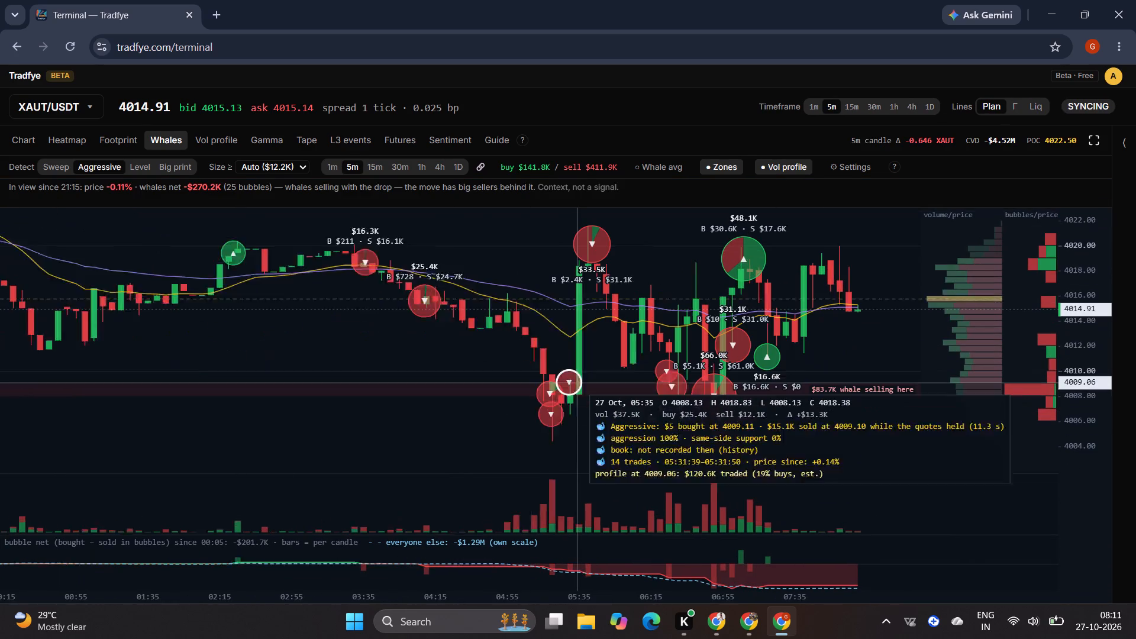
scroll(577, 383, "up", 1)
left_click_drag(669, 389, 648, 429)
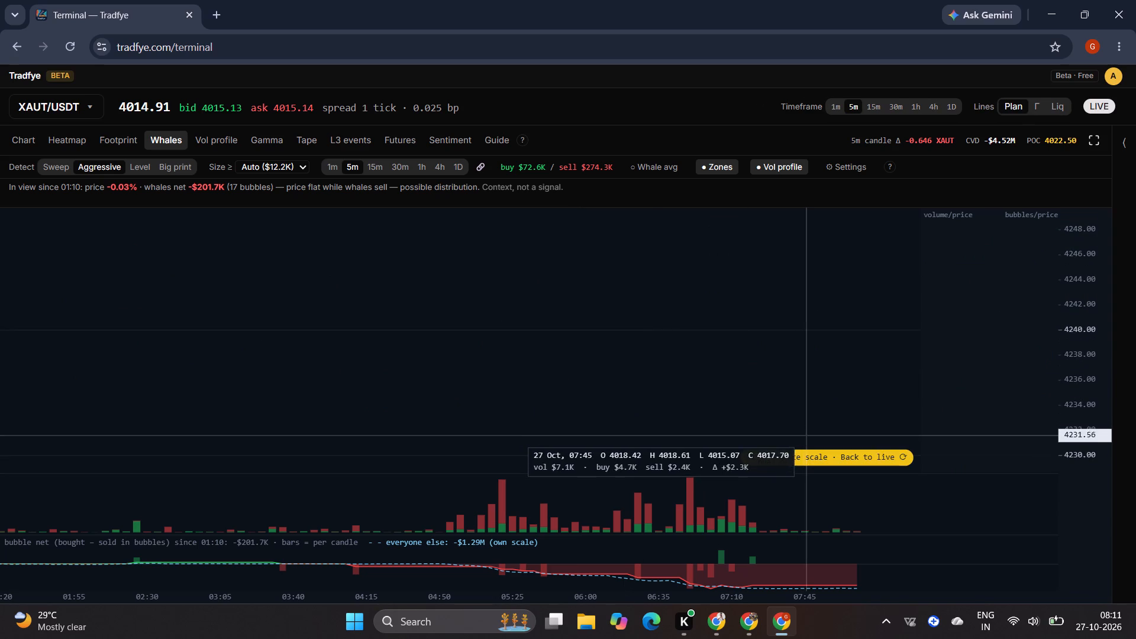
left_click(817, 454)
scroll(796, 377, "up", 1)
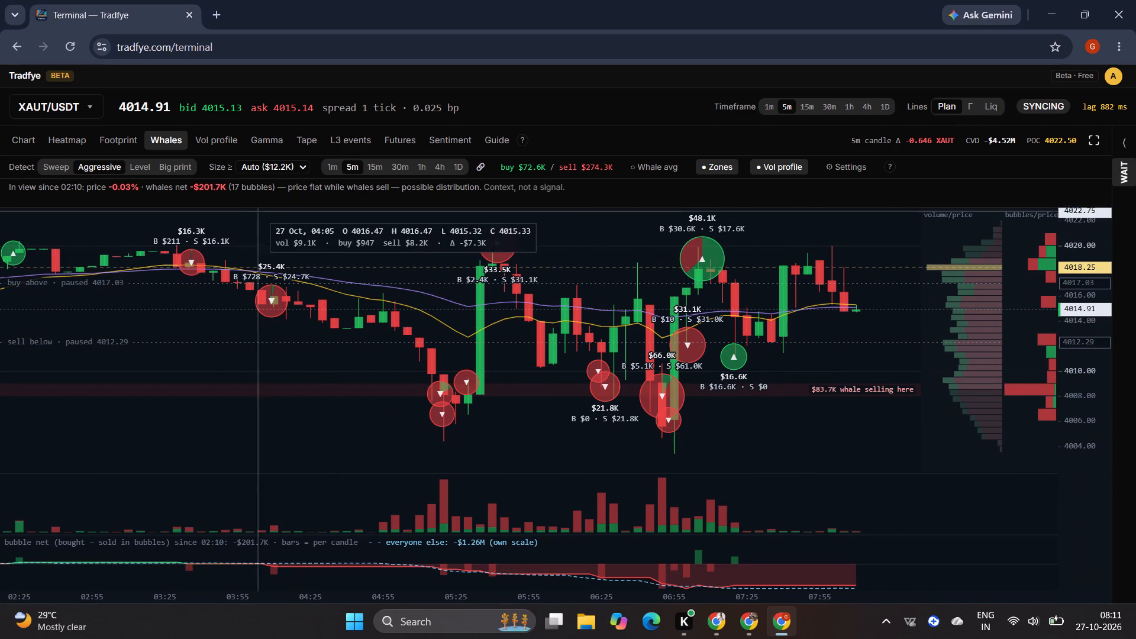
Check the XAUT/USDT trade tape and volume profile, and return to the Whales chart to inspect its candles.
left_click(301, 137)
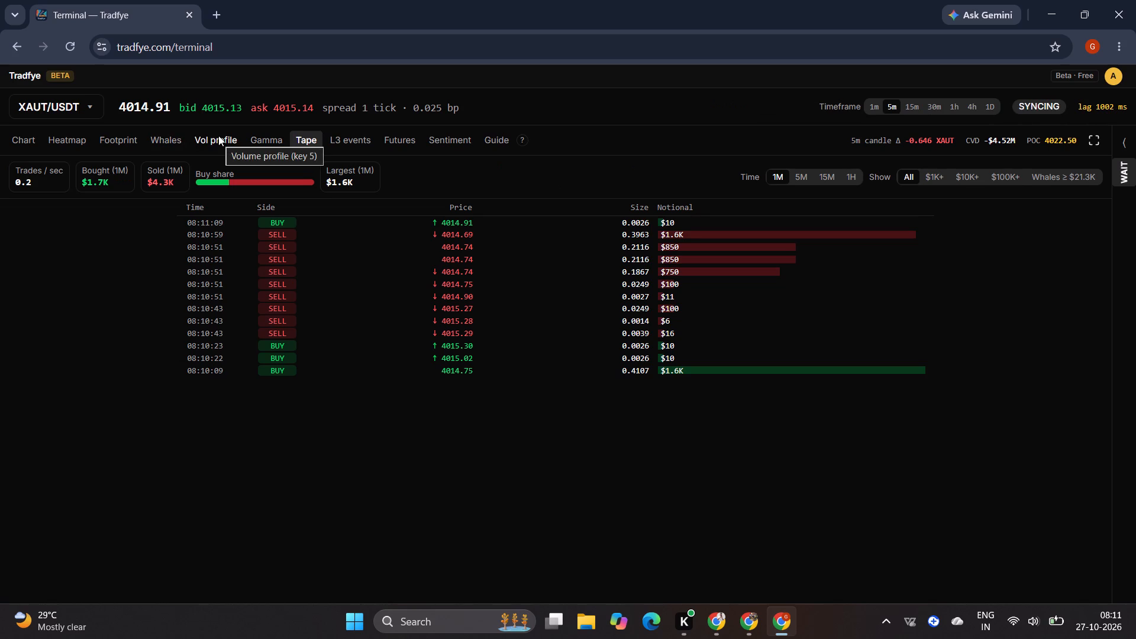
left_click(218, 135)
left_click(180, 140)
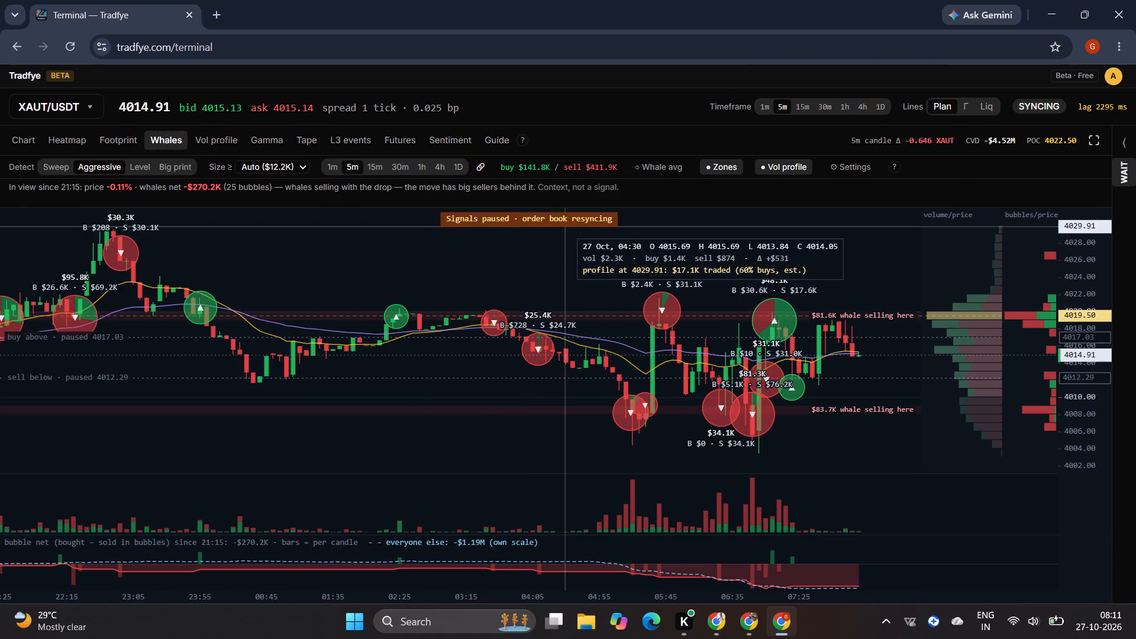
left_click(588, 217)
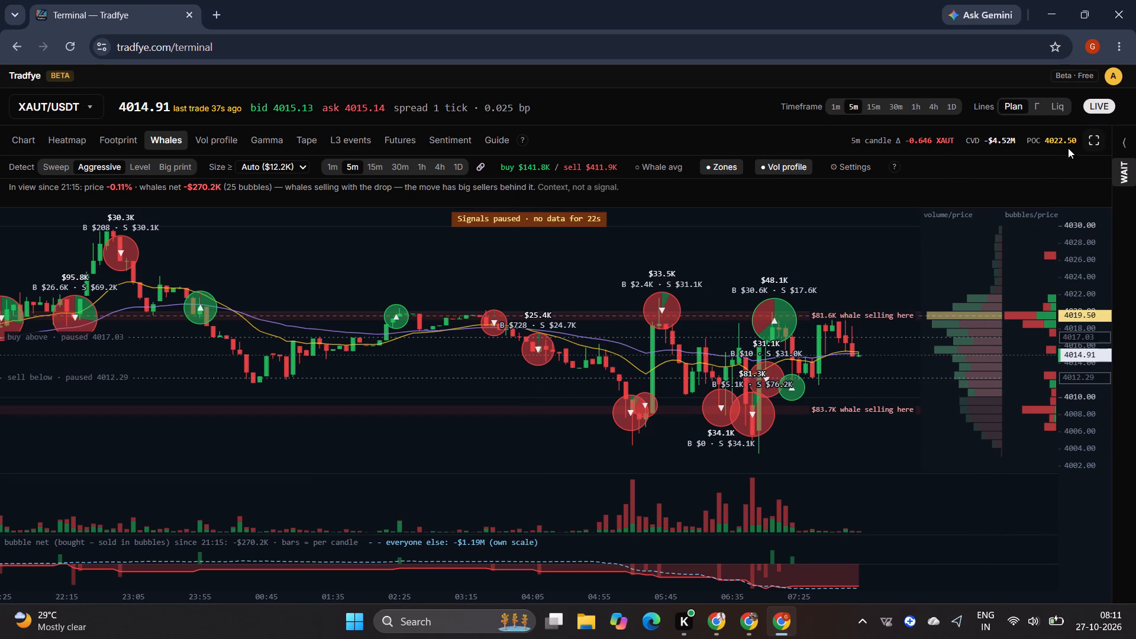
scroll(881, 407, "up", 1)
scroll(881, 407, "down", 1)
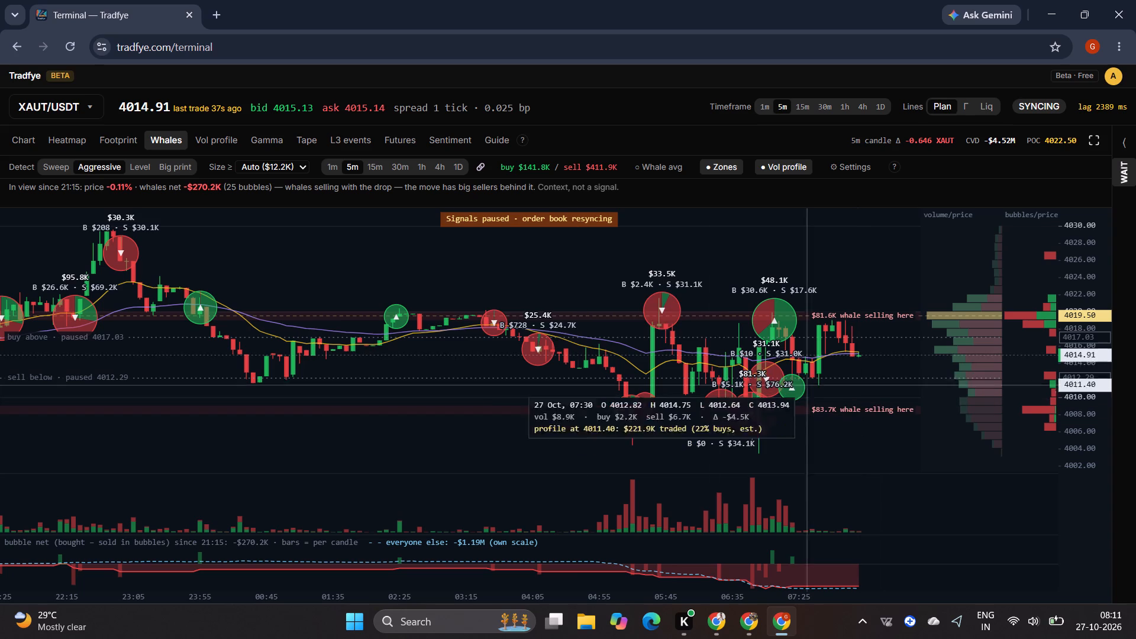
Open the Heatmap view of the XAUT/USDT order book.
left_click(54, 141)
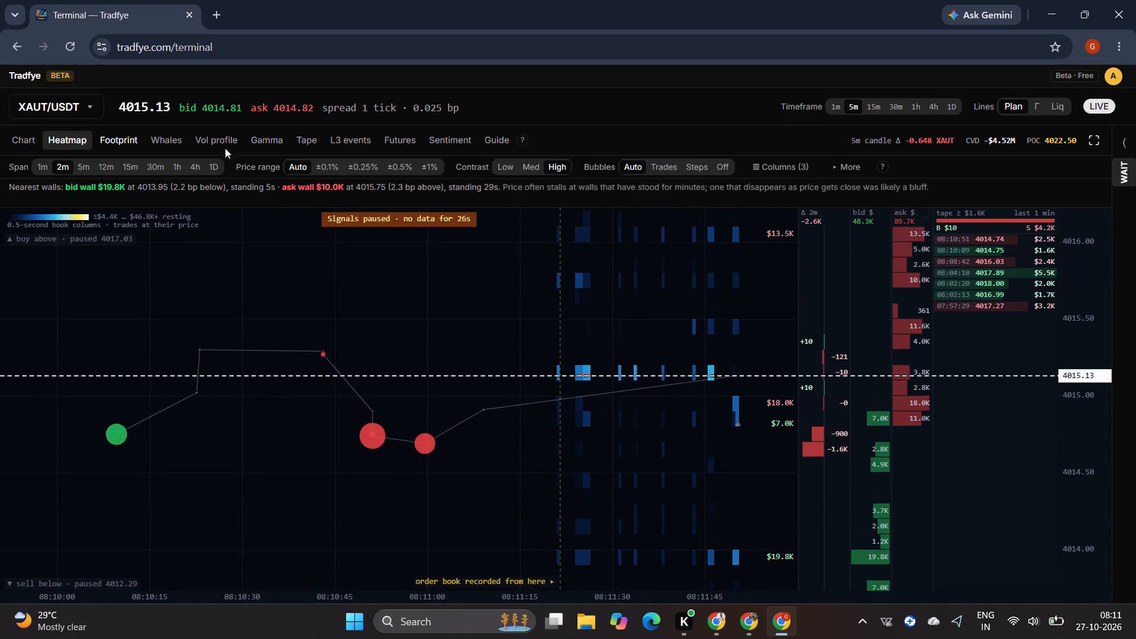
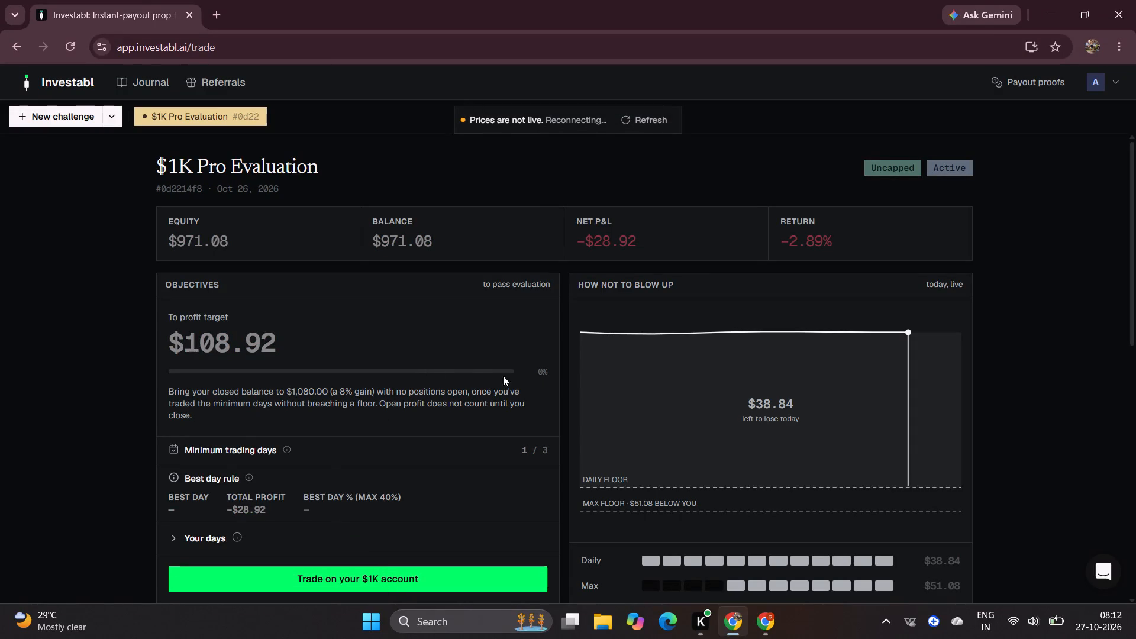
Refresh the disconnected price feed on the Investabl $1K Pro Evaluation account page.
left_click(652, 125)
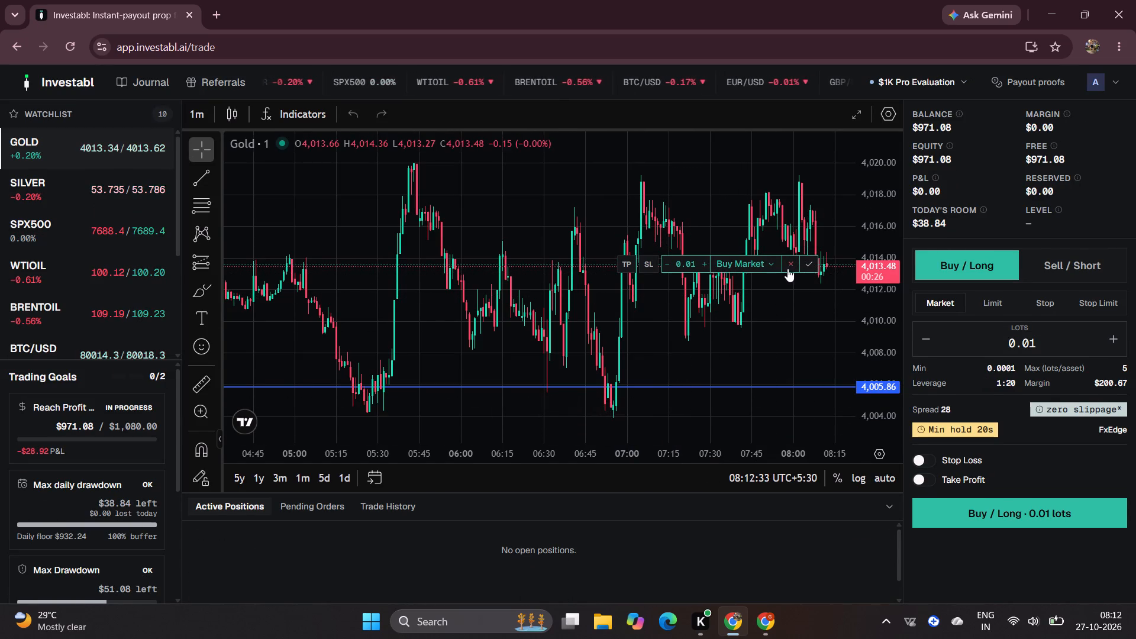
Dismiss the 0.01-lot Buy Market order widget from the Gold chart.
left_click(788, 269)
Delete the blue horizontal line at about 4,005.86 from the one-minute Gold chart.
left_click_drag(751, 338, 655, 346)
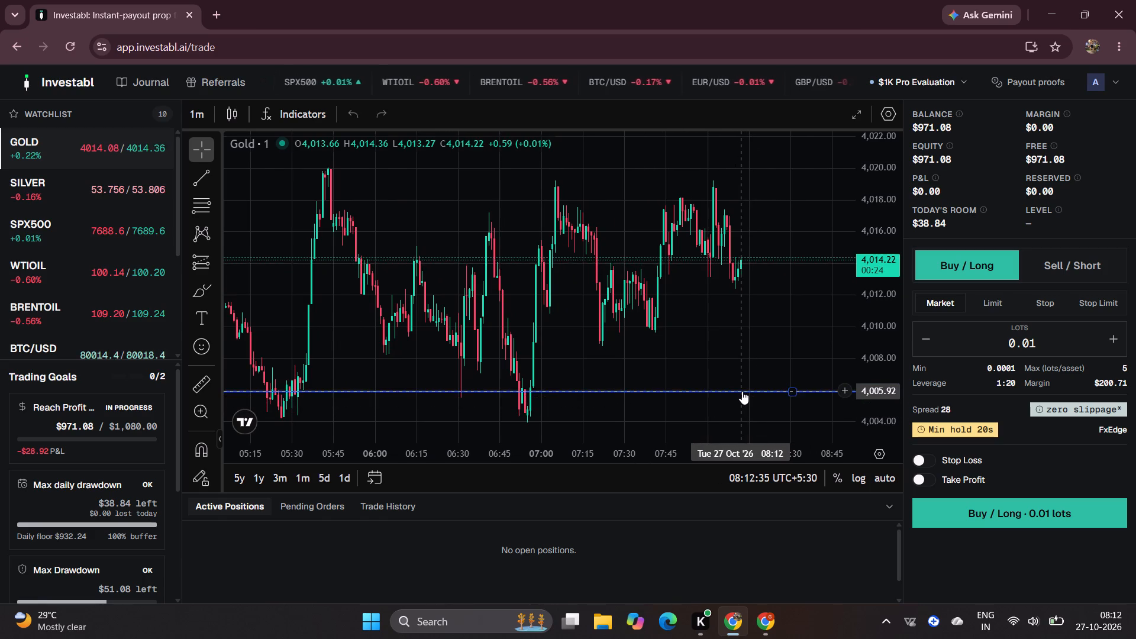
left_click(742, 391)
left_click(761, 155)
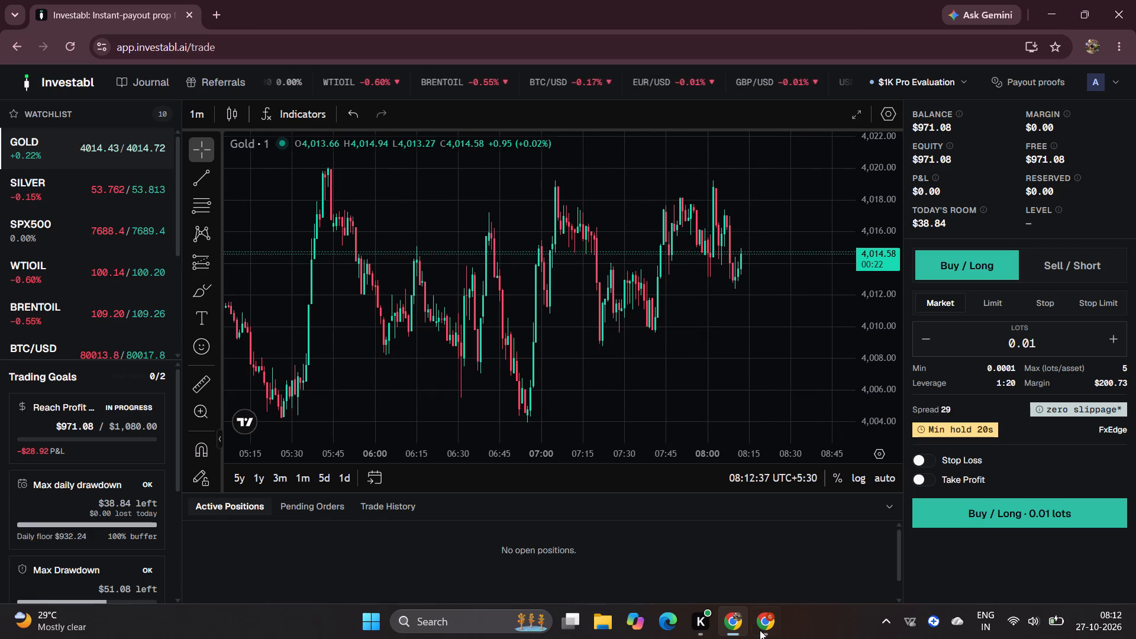
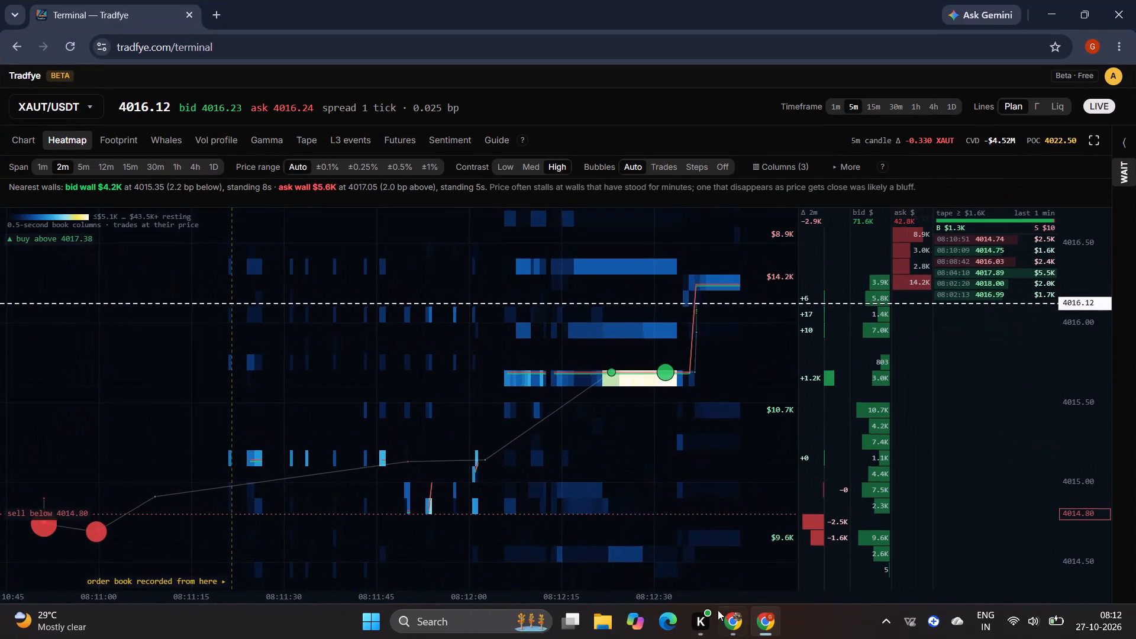
Review the XAUT/USDT Footprint view and the Whales view on the Tradfye terminal.
left_click(114, 143)
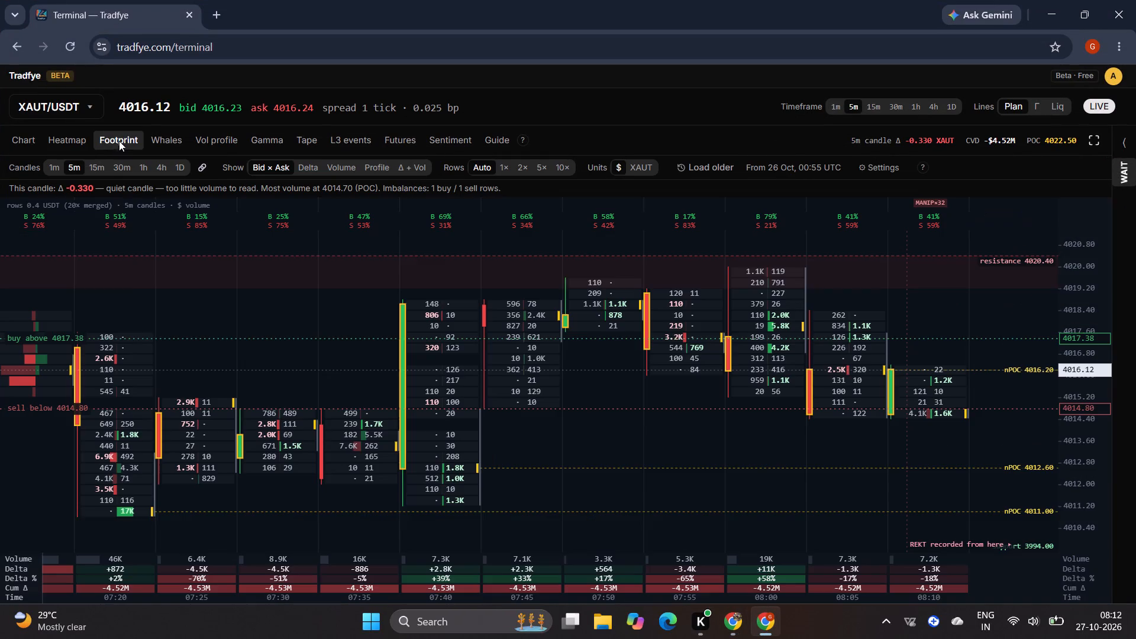
left_click(173, 141)
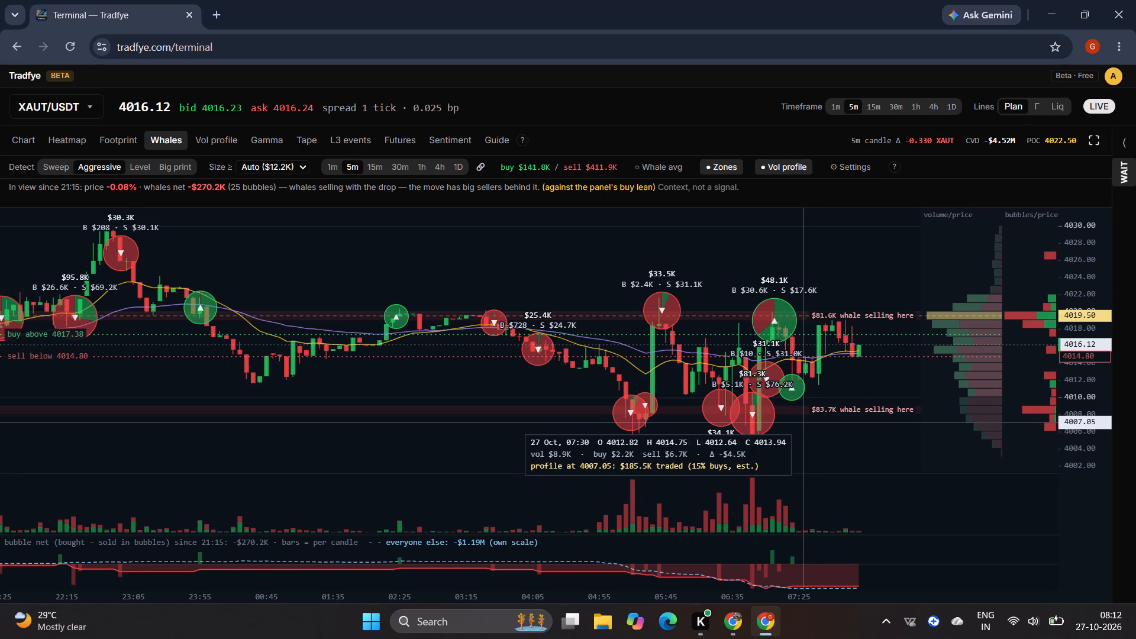
Switch to the Investabl trading page and expand the one-minute Gold chart to fullscreen.
key("alt+Tab")
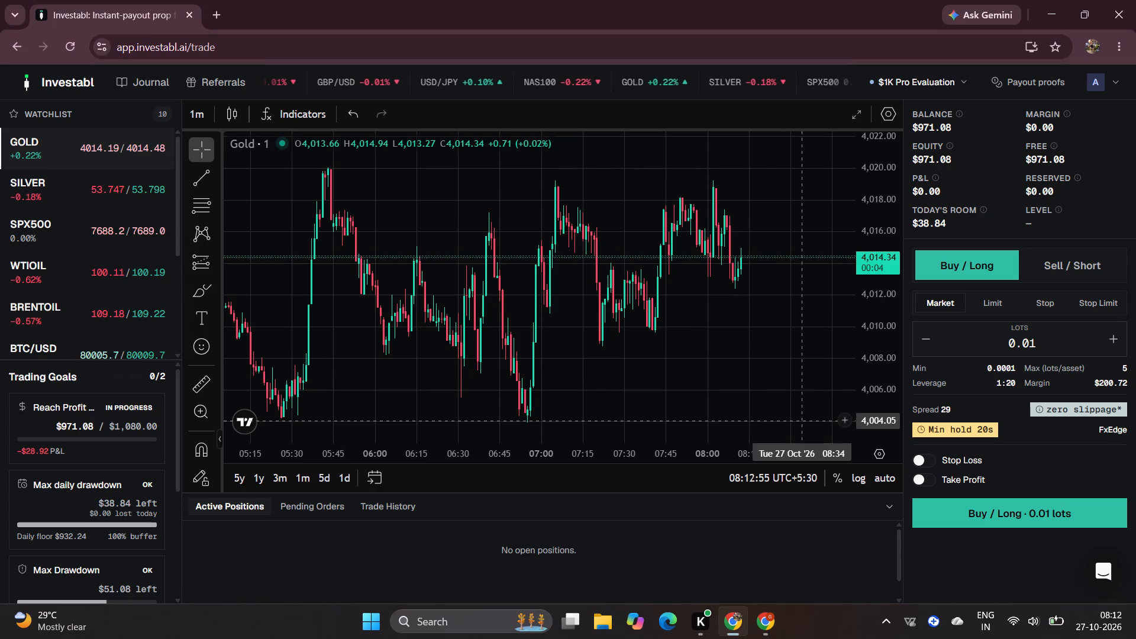
left_click(854, 112)
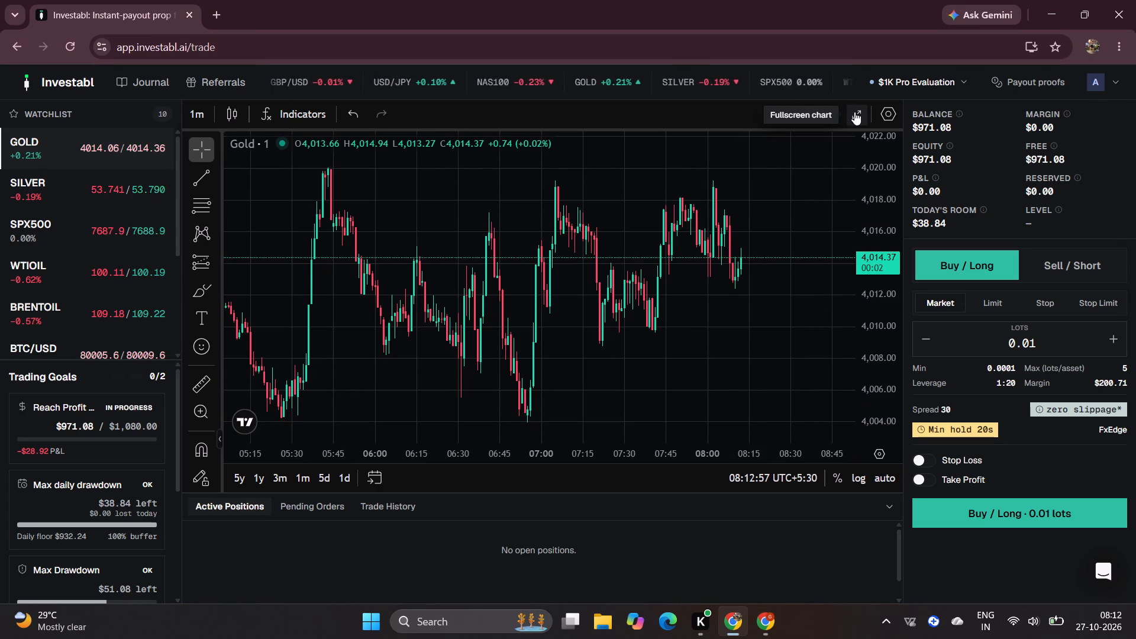
left_click_drag(621, 341, 461, 327)
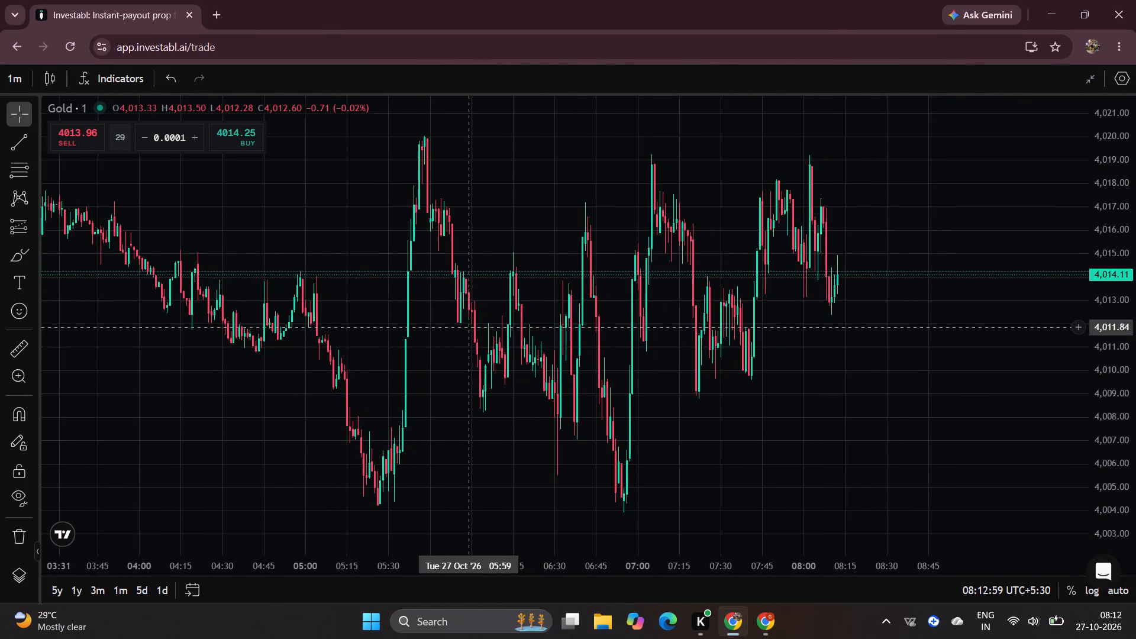
left_click_drag(461, 327, 459, 327)
Show Gold on the 4-hour timeframe and examine the latest candles between the two blue horizontal lines.
left_click(22, 77)
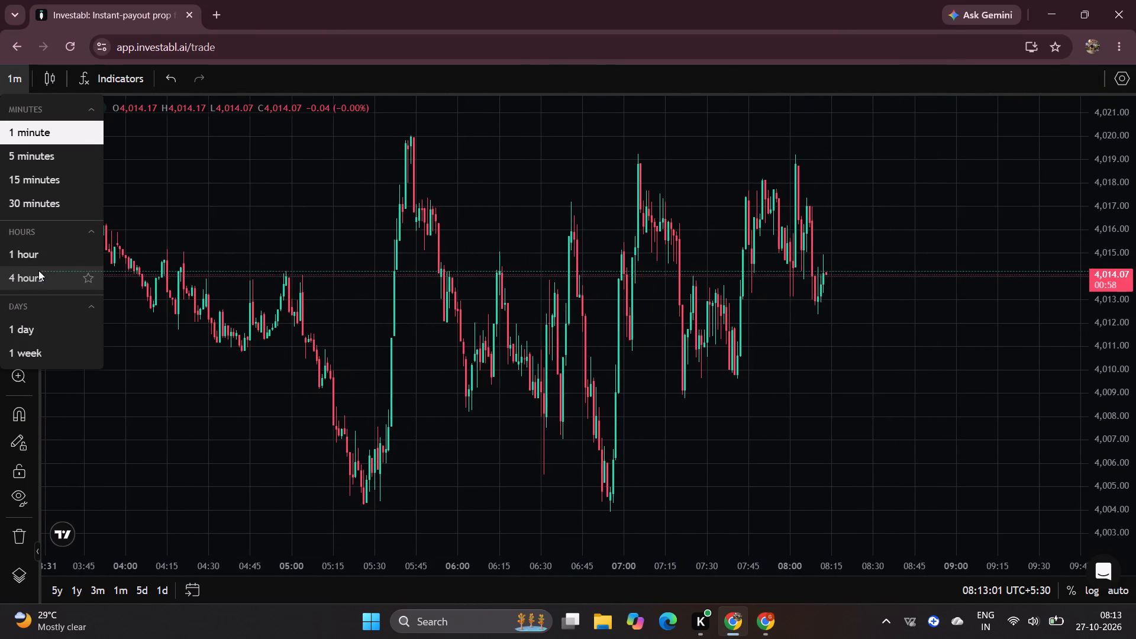
left_click(38, 270)
scroll(822, 358, "up", 6)
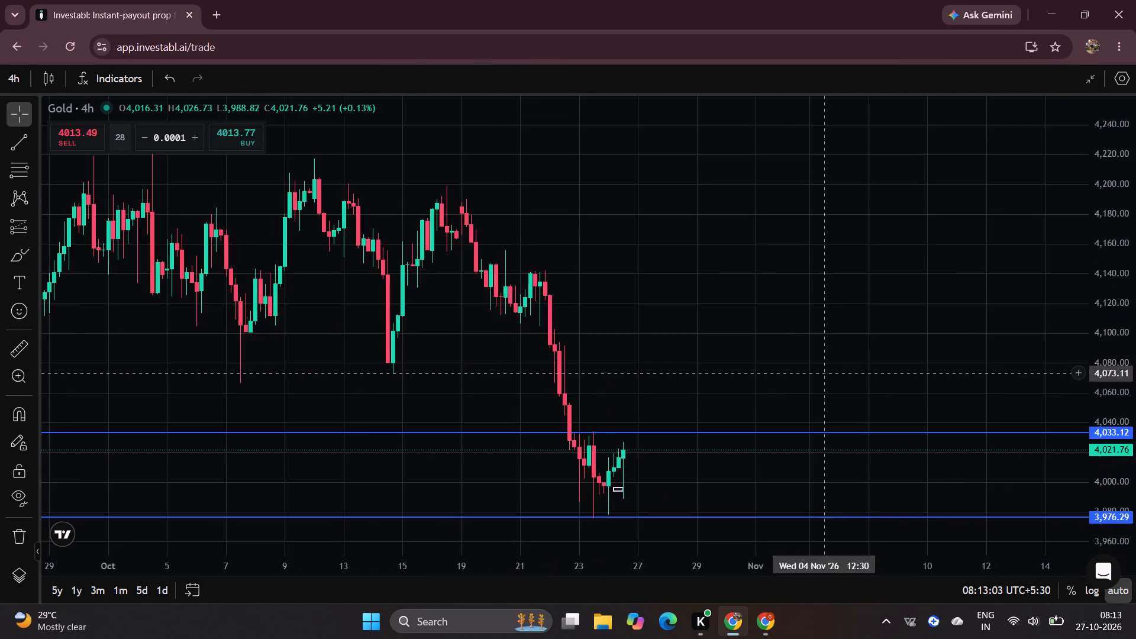
scroll(823, 373, "up", 3)
left_click_drag(514, 458, 580, 398)
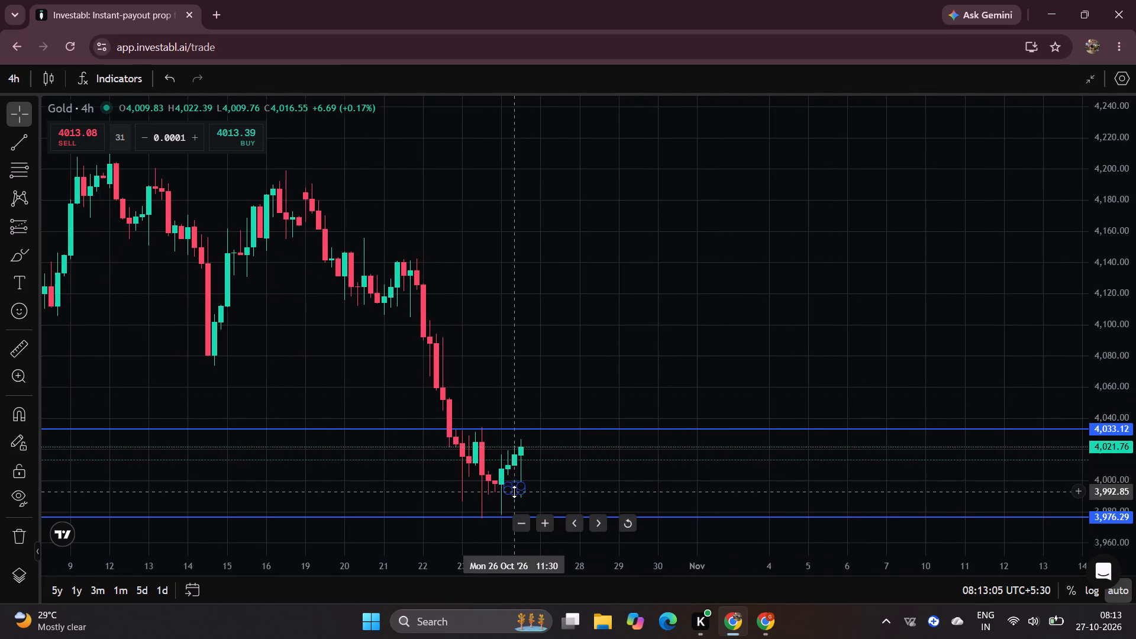
left_click(514, 492)
left_click(611, 110)
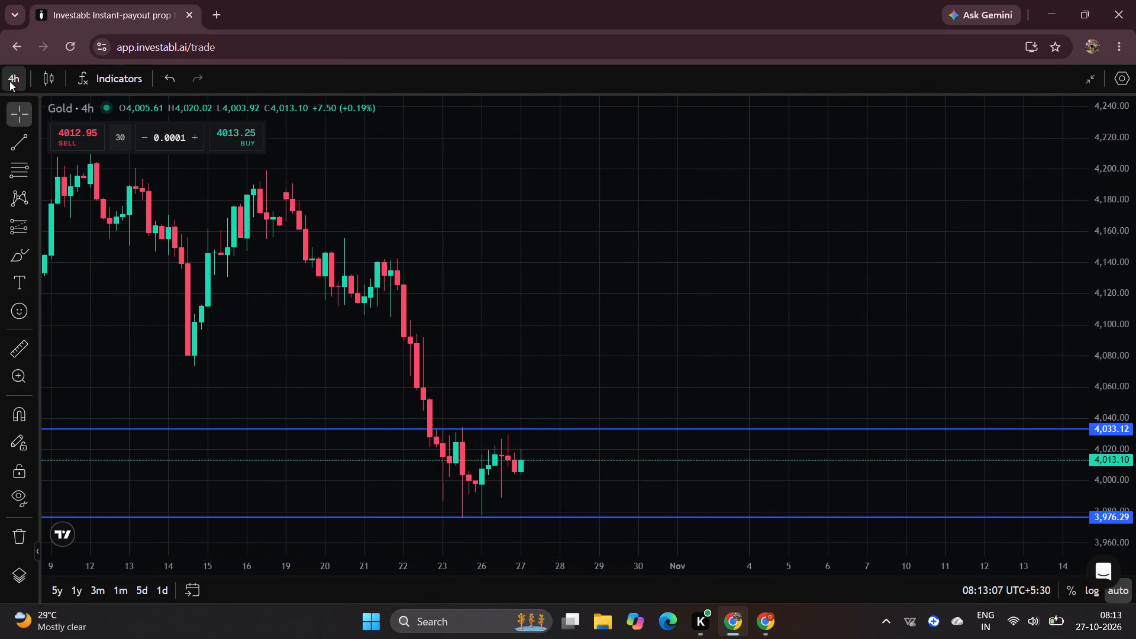
Switch the Gold chart to the 1-day timeframe.
left_click(9, 81)
left_click(9, 331)
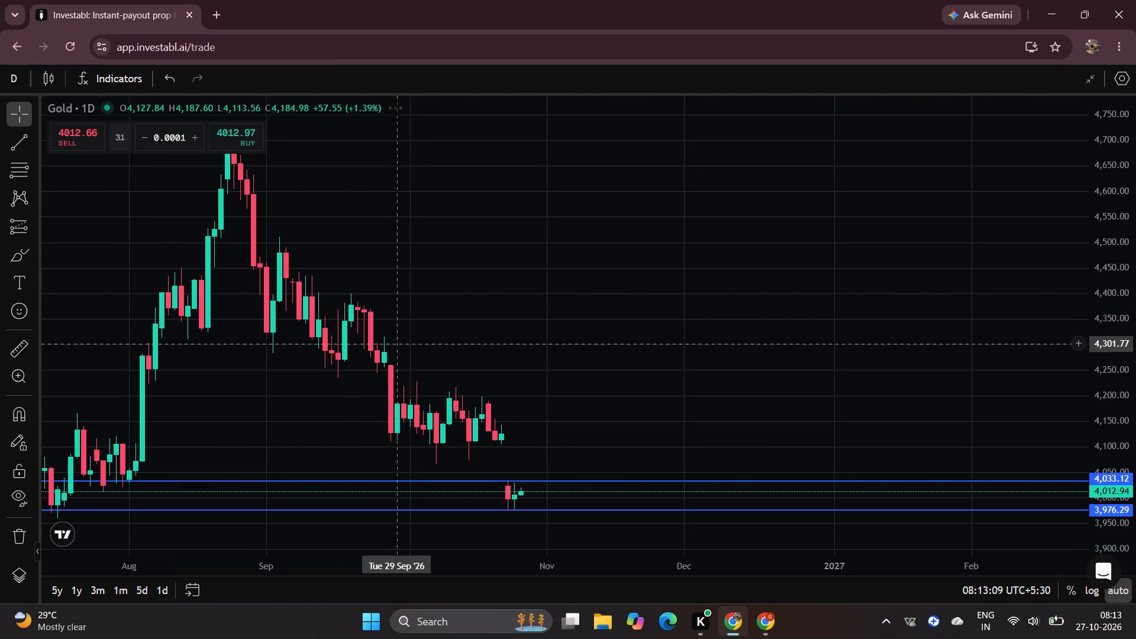
scroll(651, 360, "up", 2)
left_click_drag(644, 400, 772, 293)
scroll(682, 370, "up", 2)
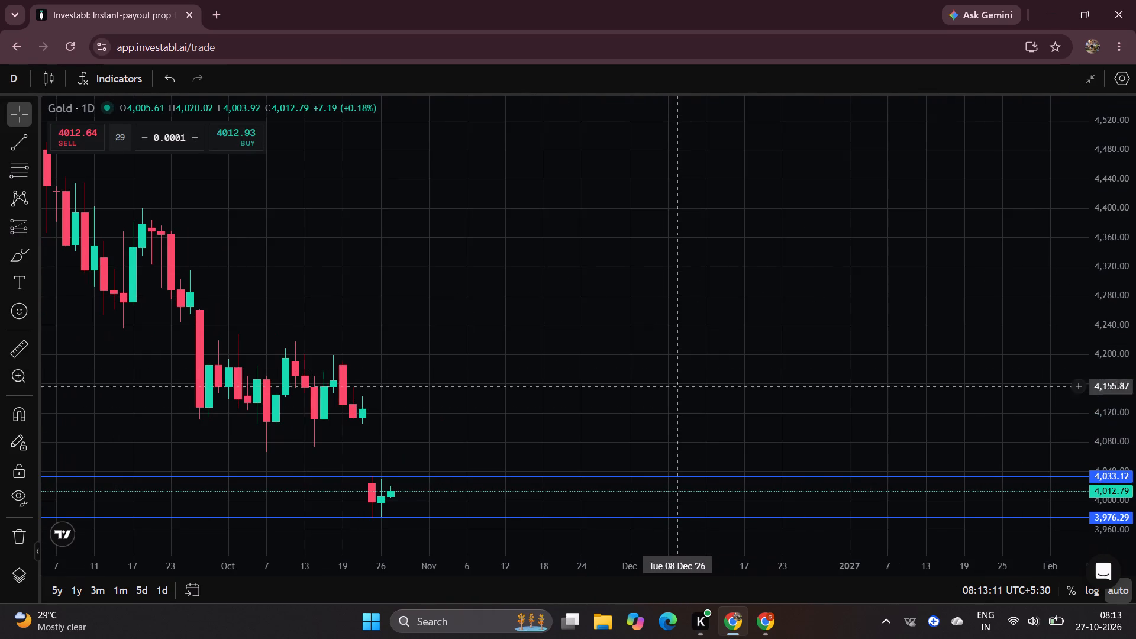
scroll(1111, 293, "up", 3)
left_click_drag(712, 380, 798, 188)
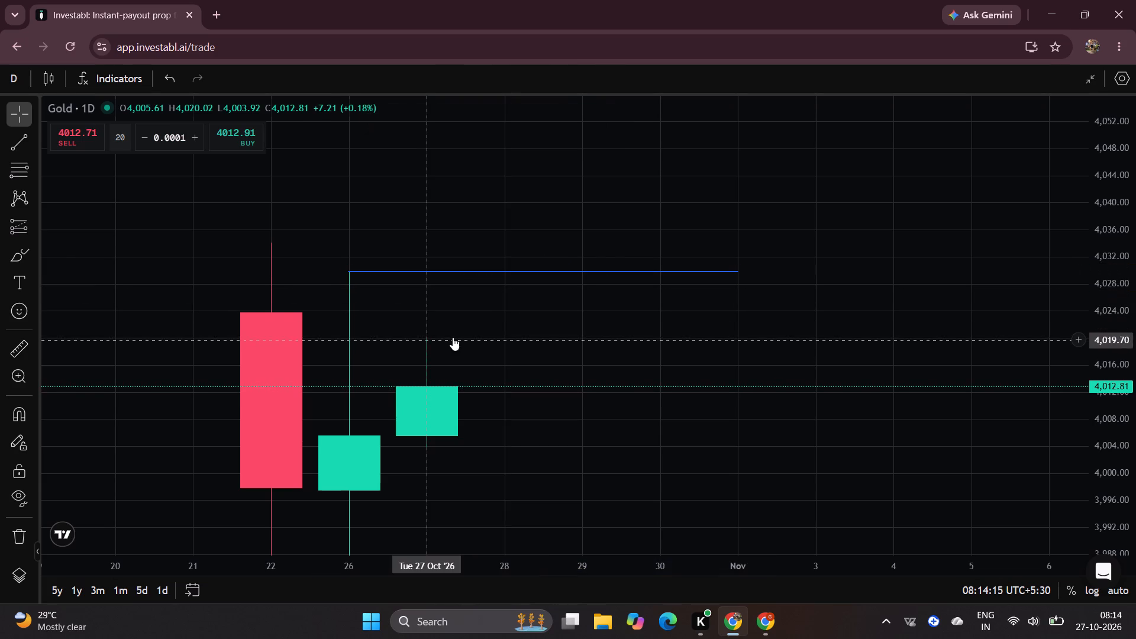
Switch the Gold chart to the 1-hour timeframe.
left_click_drag(509, 341, 544, 241)
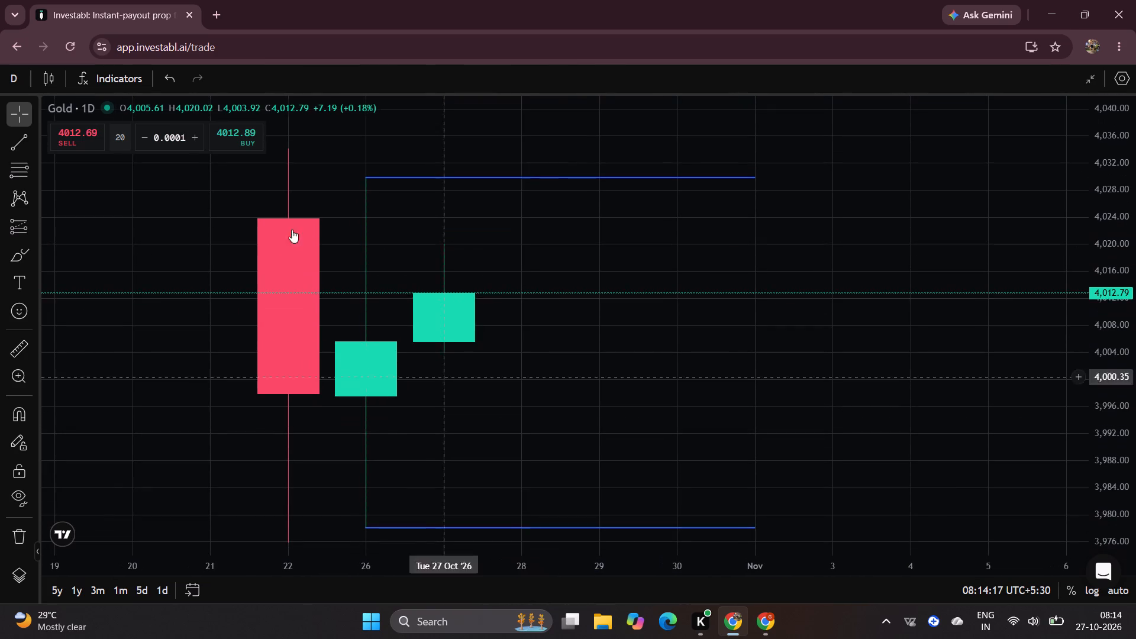
scroll(602, 564, "down", 4)
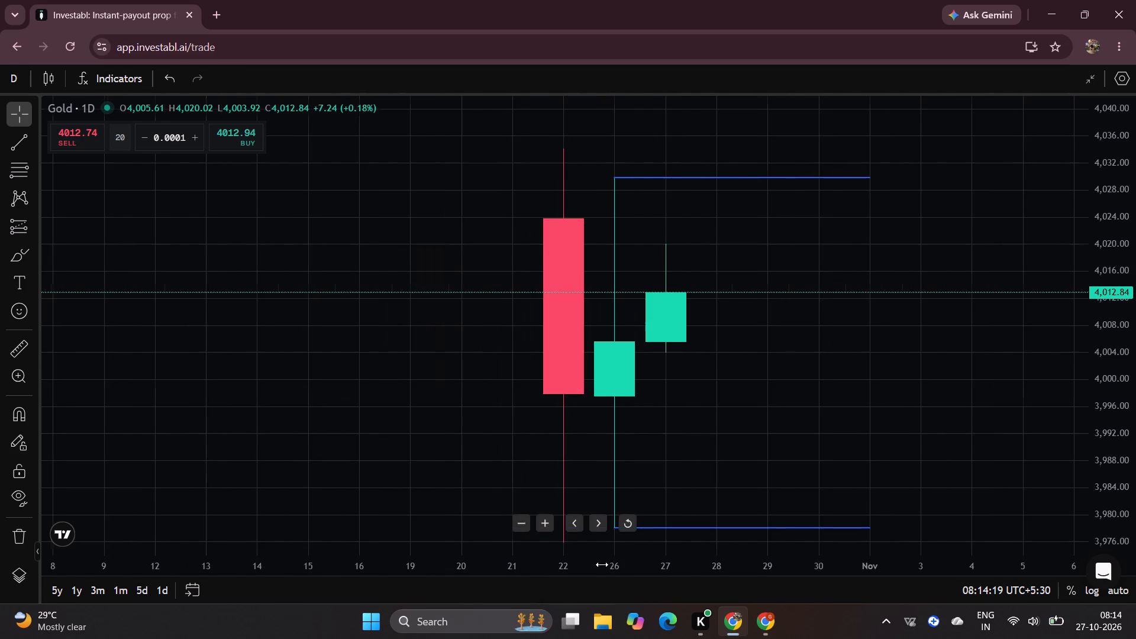
scroll(1121, 340, "down", 1)
scroll(1121, 340, "up", 6)
scroll(1121, 340, "down", 14)
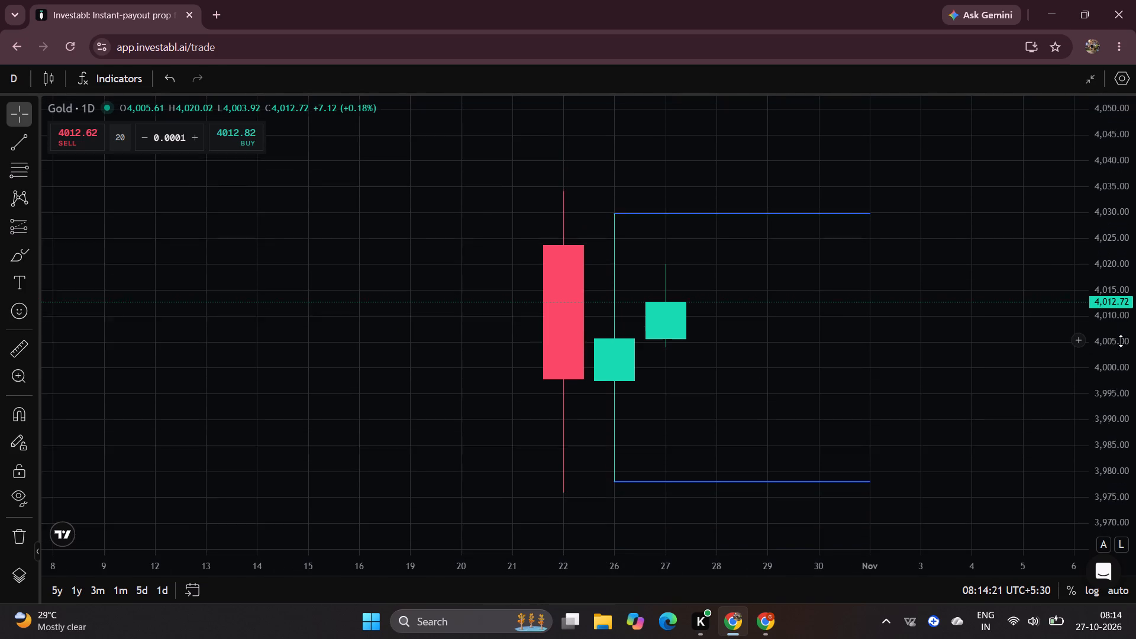
scroll(1121, 341, "down", 5)
left_click_drag(825, 404, 643, 413)
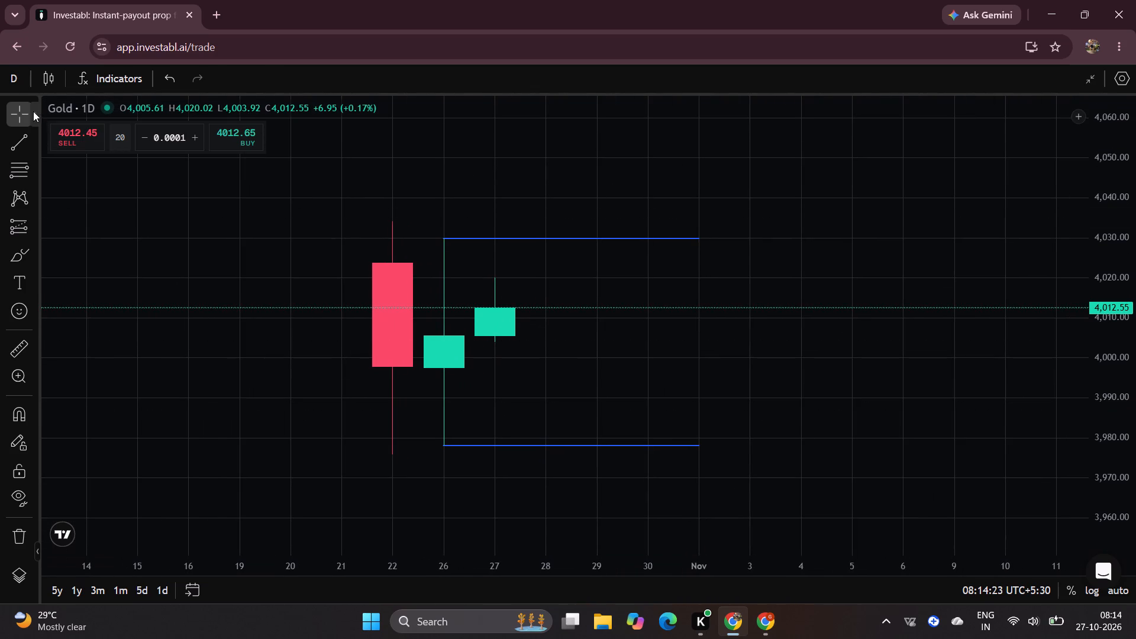
left_click(8, 71)
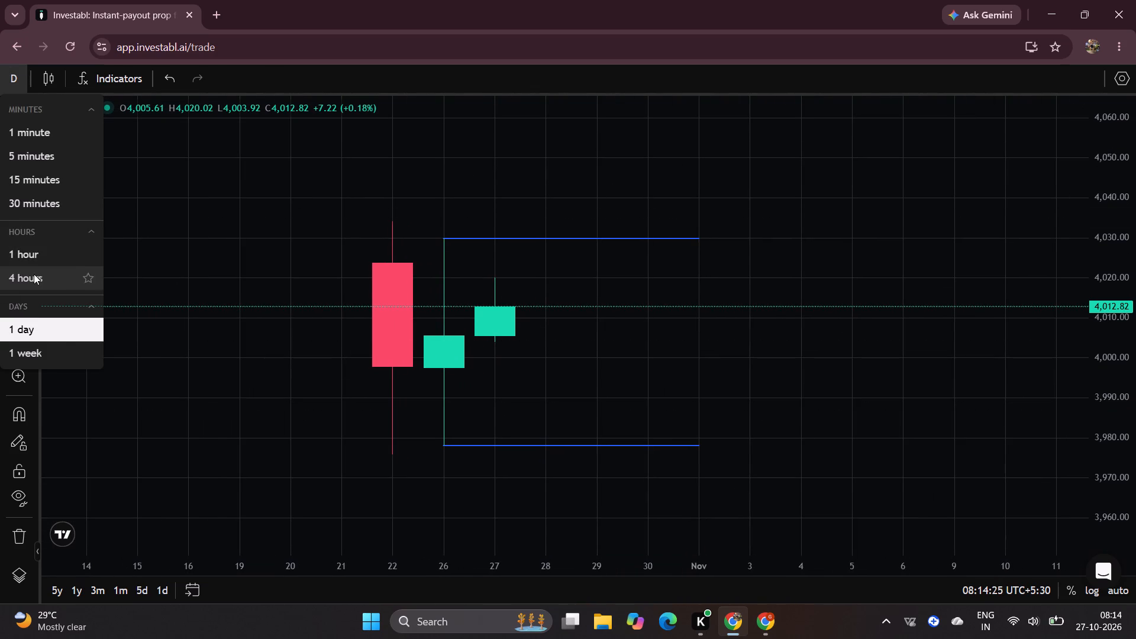
left_click(35, 250)
Examine the 1-hour Gold price action between the previous day's high and low lines.
scroll(712, 295, "up", 4)
scroll(1103, 283, "up", 4)
scroll(1102, 282, "down", 1)
scroll(1102, 282, "up", 9)
scroll(692, 570, "down", 6)
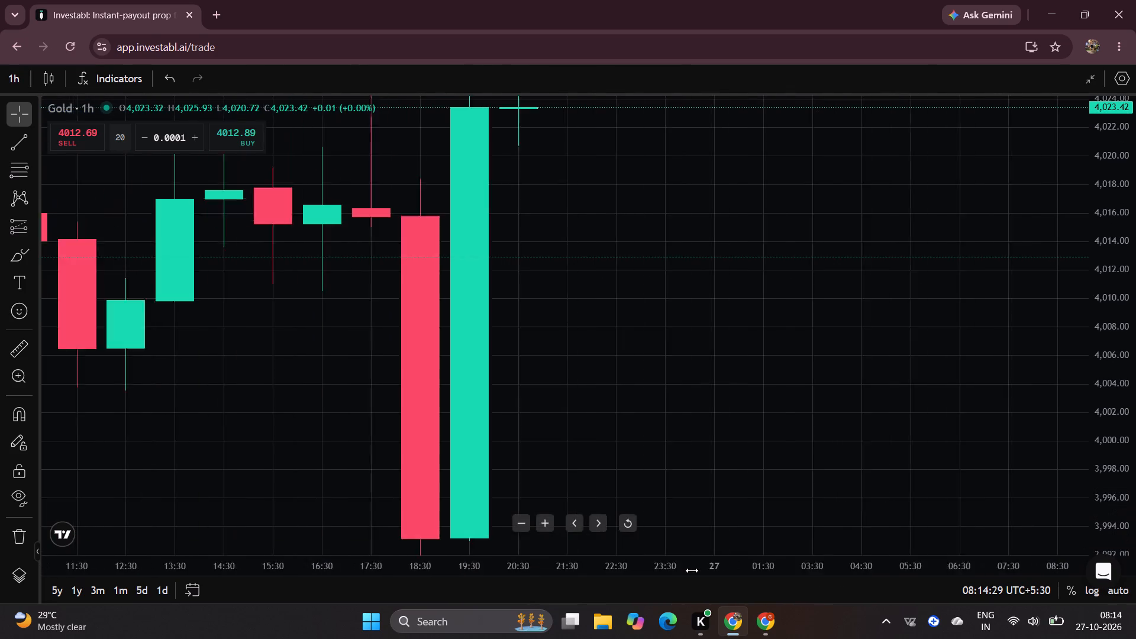
scroll(692, 570, "down", 8)
scroll(1095, 311, "up", 3)
scroll(1098, 310, "down", 10)
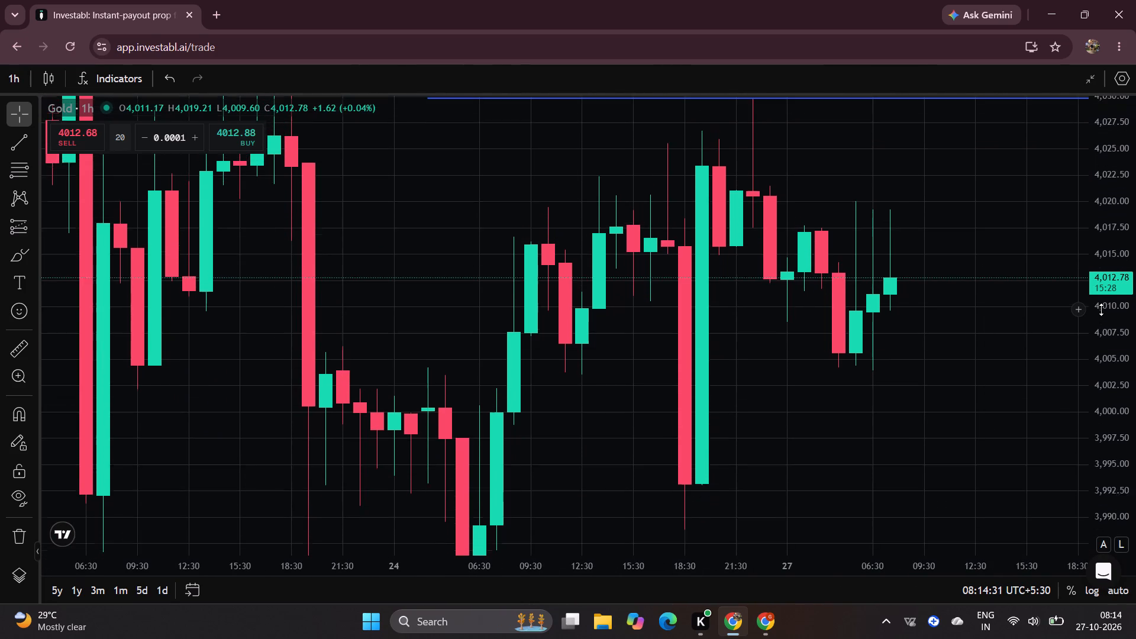
scroll(1101, 309, "down", 19)
left_click_drag(1011, 336, 941, 302)
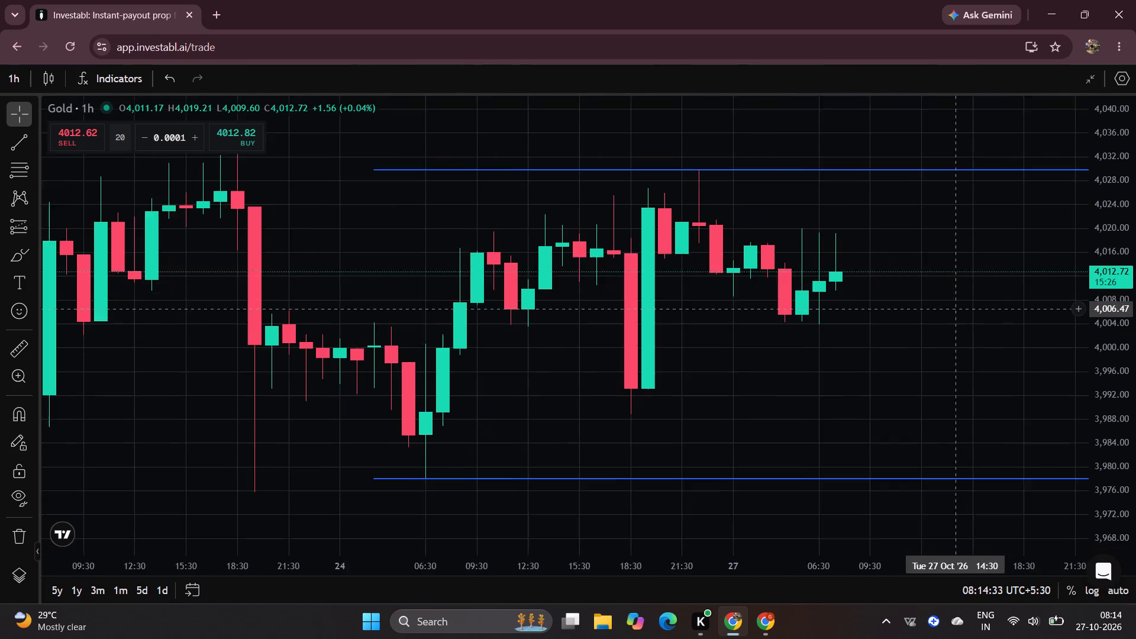
left_click_drag(941, 302, 931, 286)
scroll(536, 560, "down", 4)
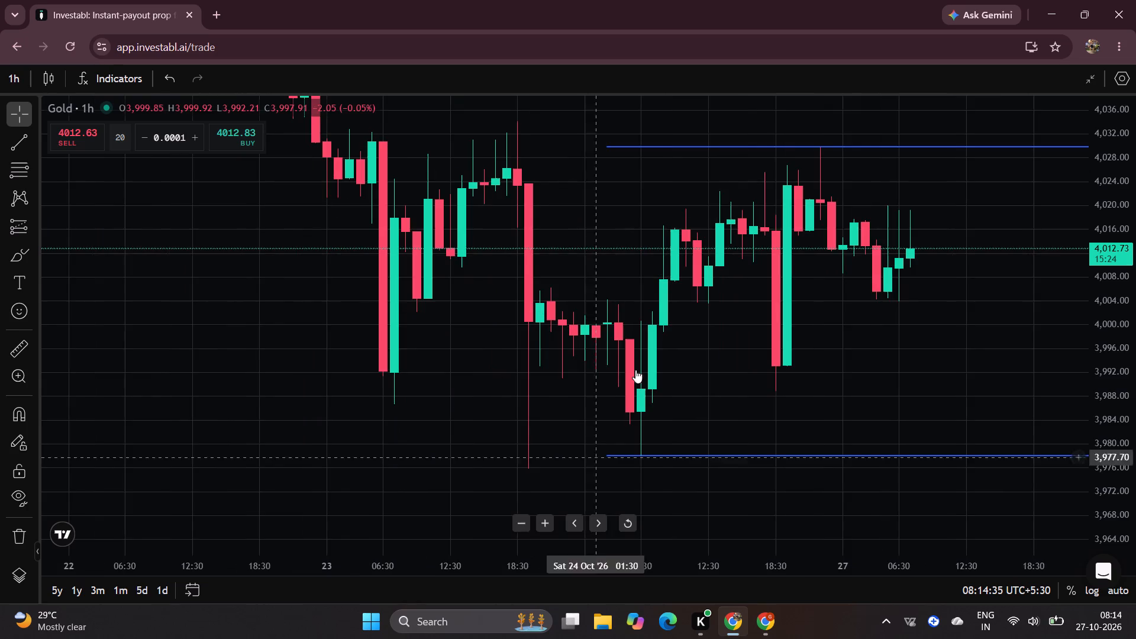
left_click_drag(643, 342, 426, 386)
left_click_drag(765, 333, 759, 369)
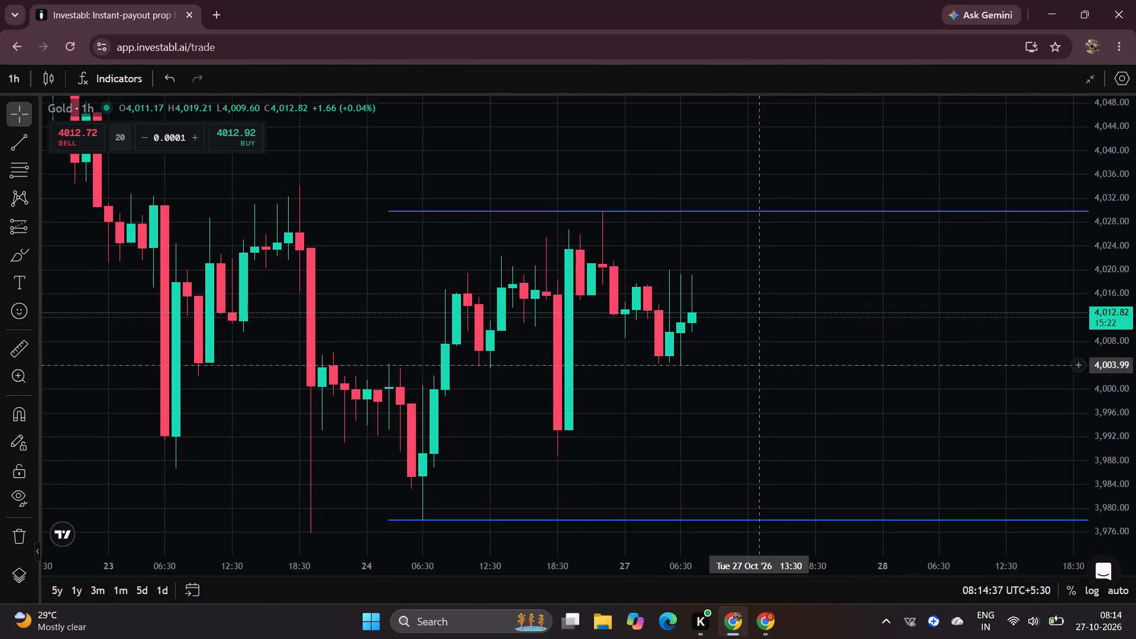
scroll(726, 371, "up", 3)
left_click_drag(627, 377, 678, 362)
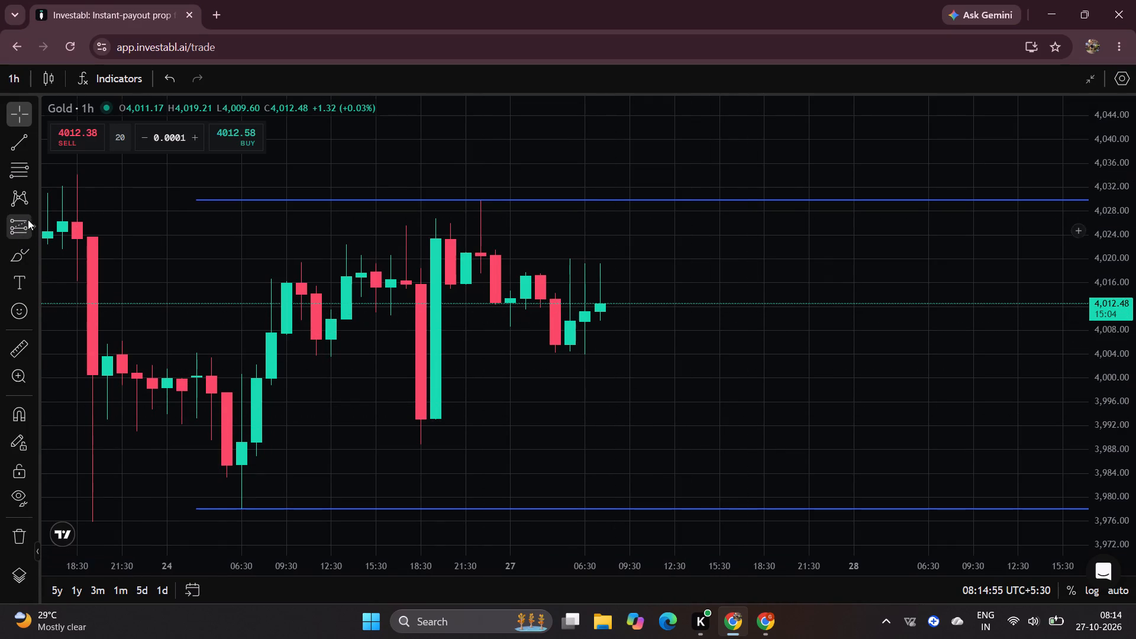
Draw a rectangle from 27 October 07:30 at about 4,019.13 to 28 October 15:30 at about 4,009.20.
left_click(28, 244)
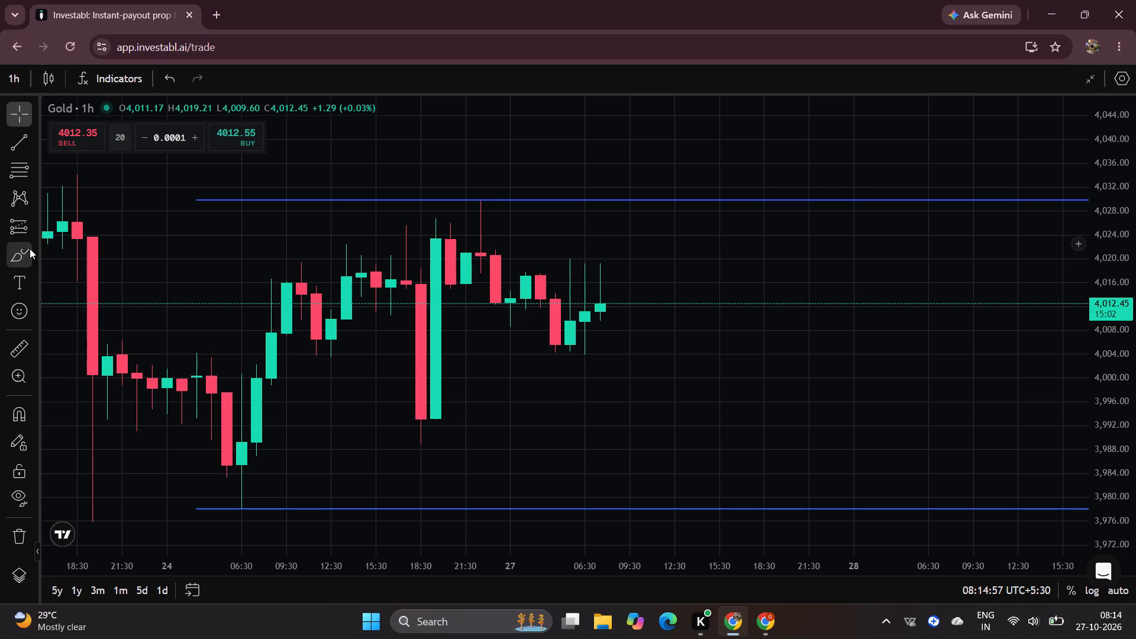
left_click(32, 251)
left_click(106, 387)
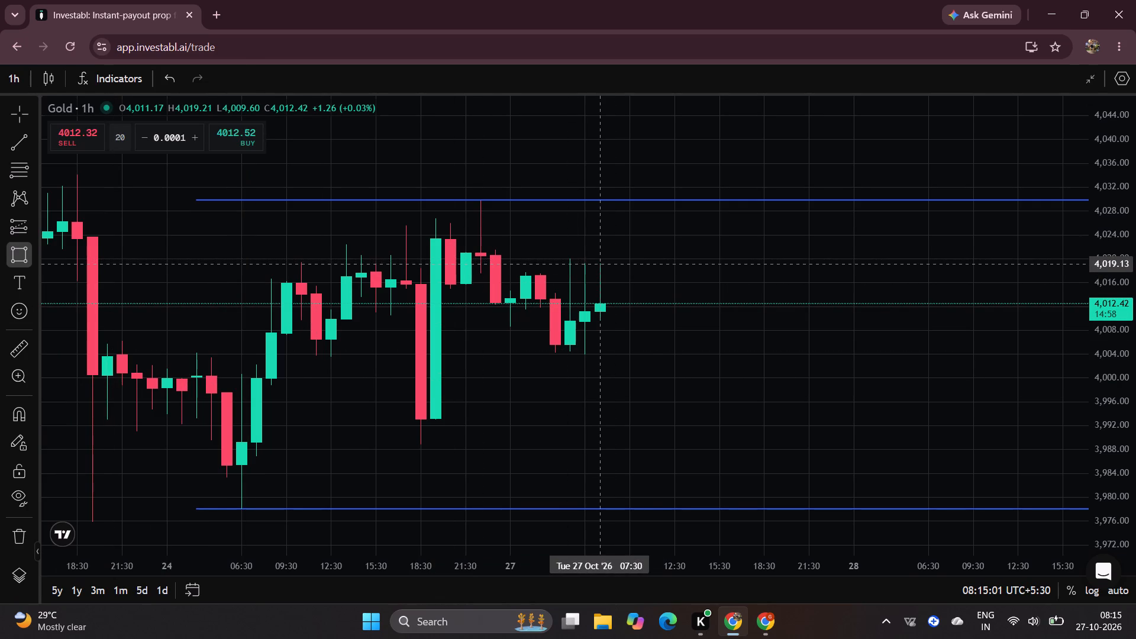
left_click_drag(607, 264, 695, 323)
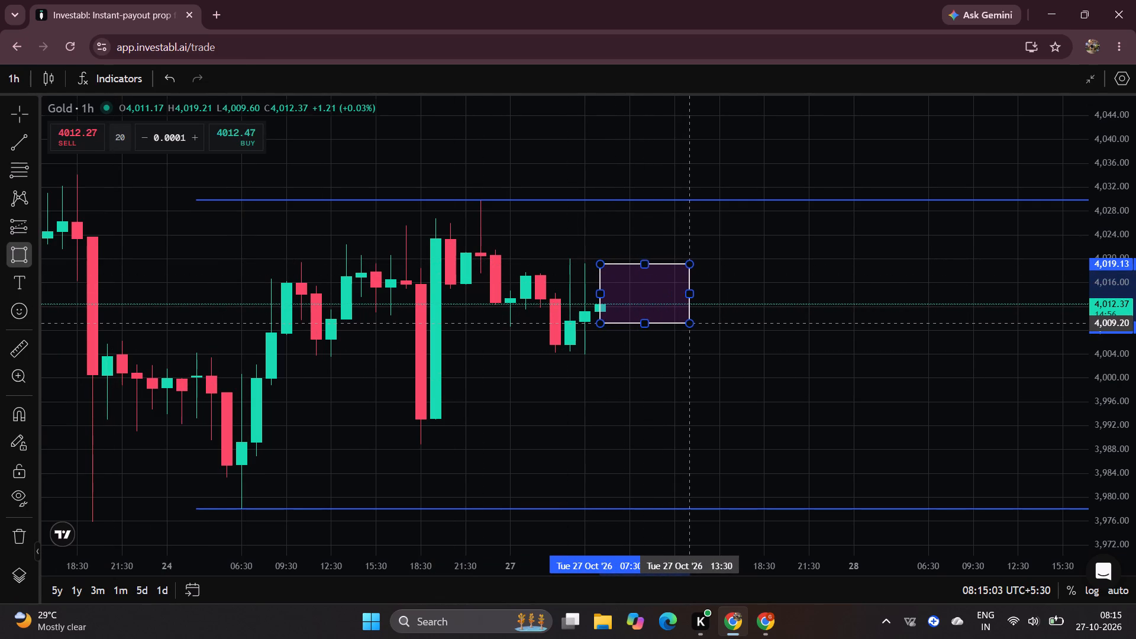
left_click_drag(695, 323, 737, 323)
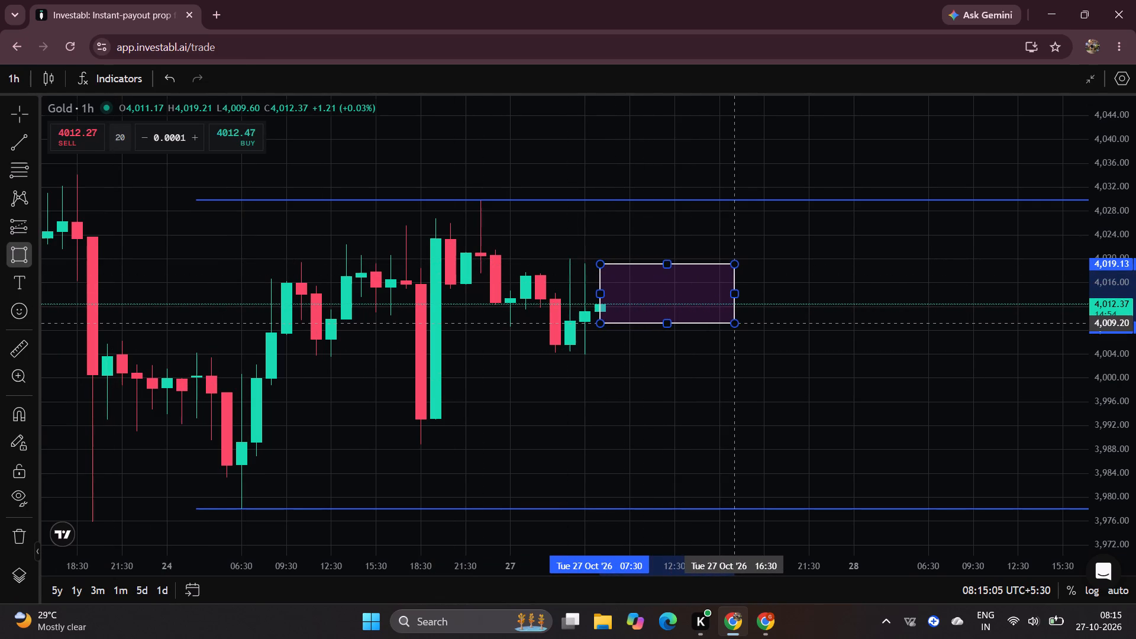
left_click_drag(737, 323, 954, 323)
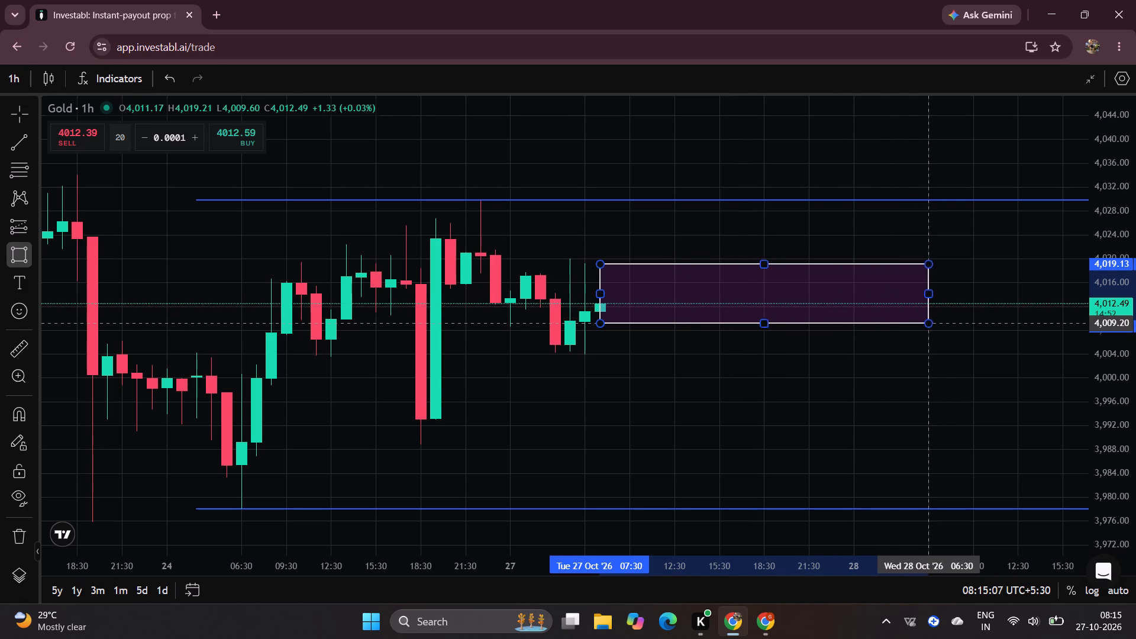
left_click_drag(954, 323, 1094, 316)
left_click(1094, 316)
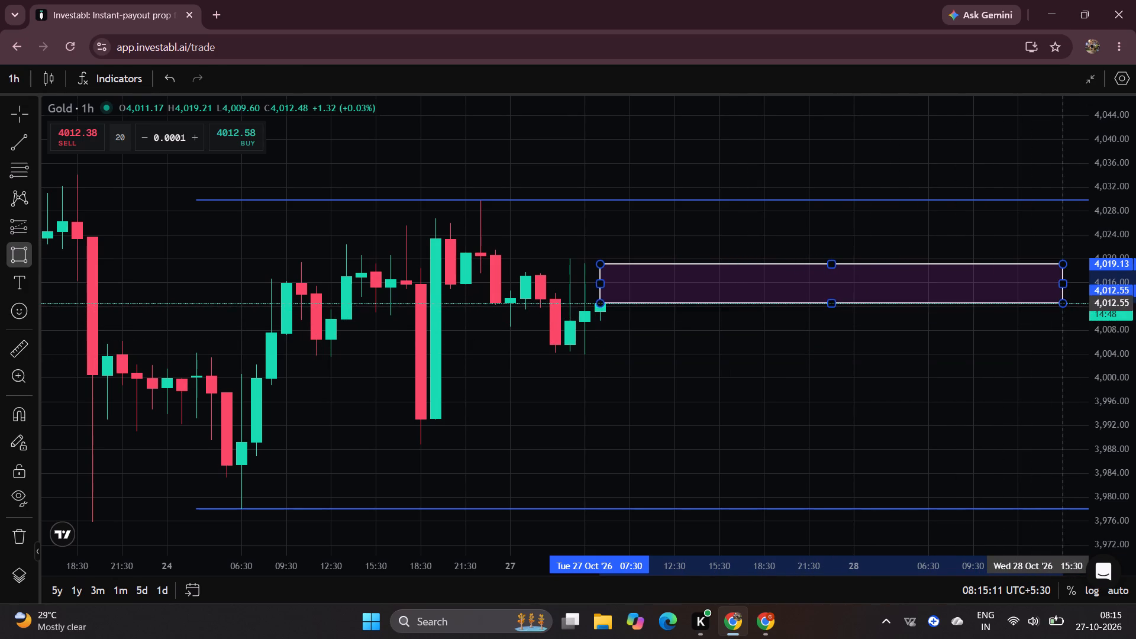
left_click(1066, 323)
left_click(953, 408)
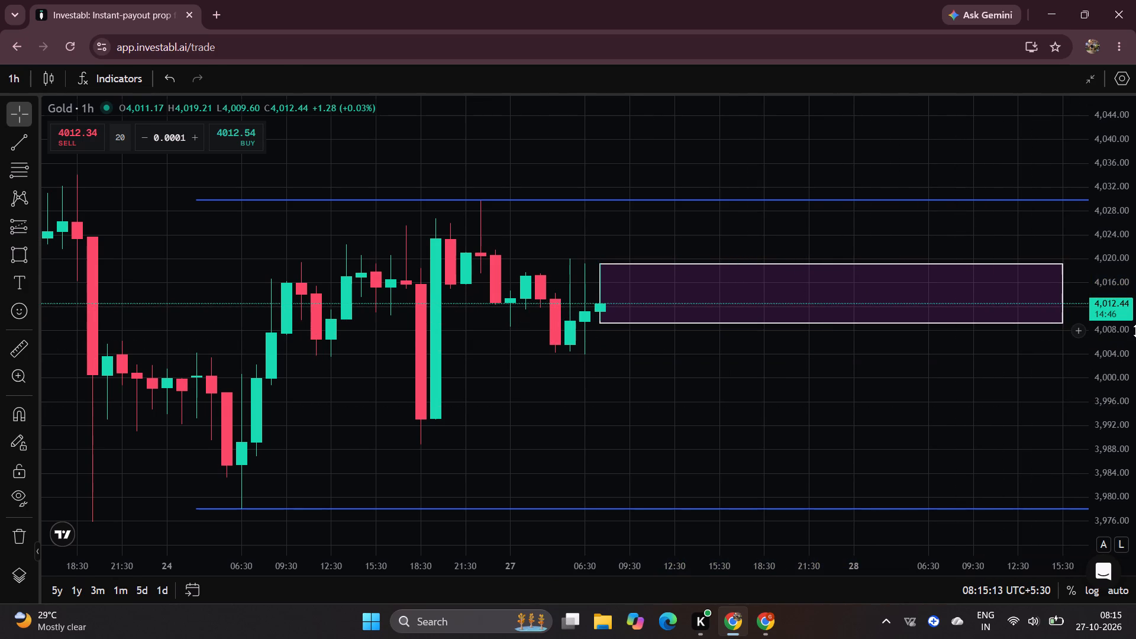
Switch the Gold chart to the 30-minute timeframe.
scroll(1135, 331, "up", 18)
left_click_drag(709, 421, 703, 424)
left_click_drag(632, 382, 607, 377)
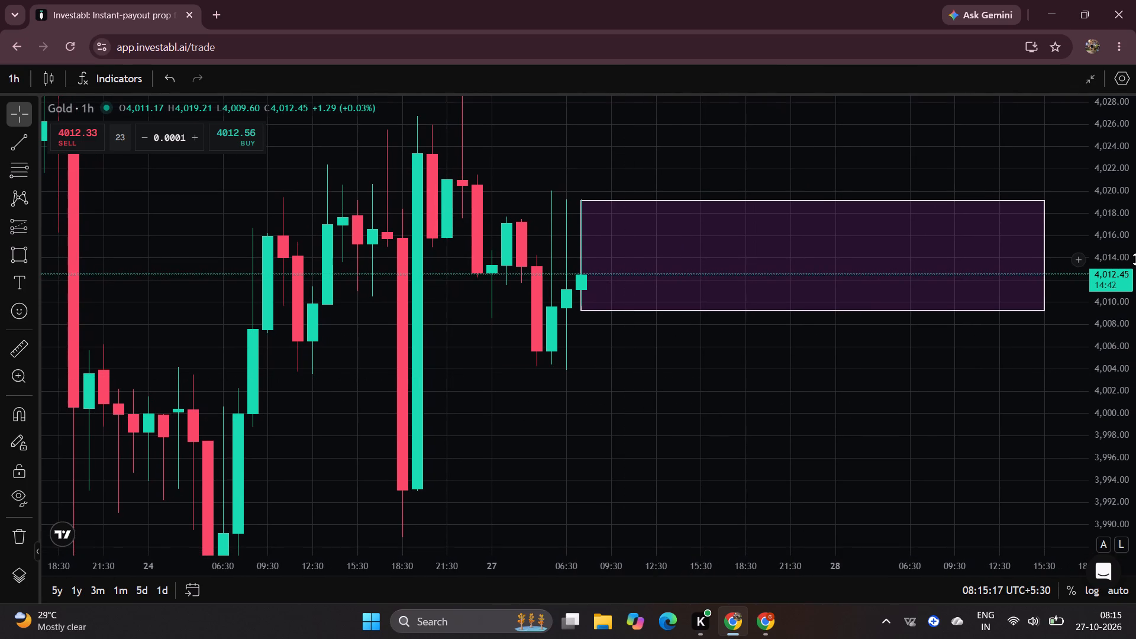
scroll(1116, 249, "down", 20)
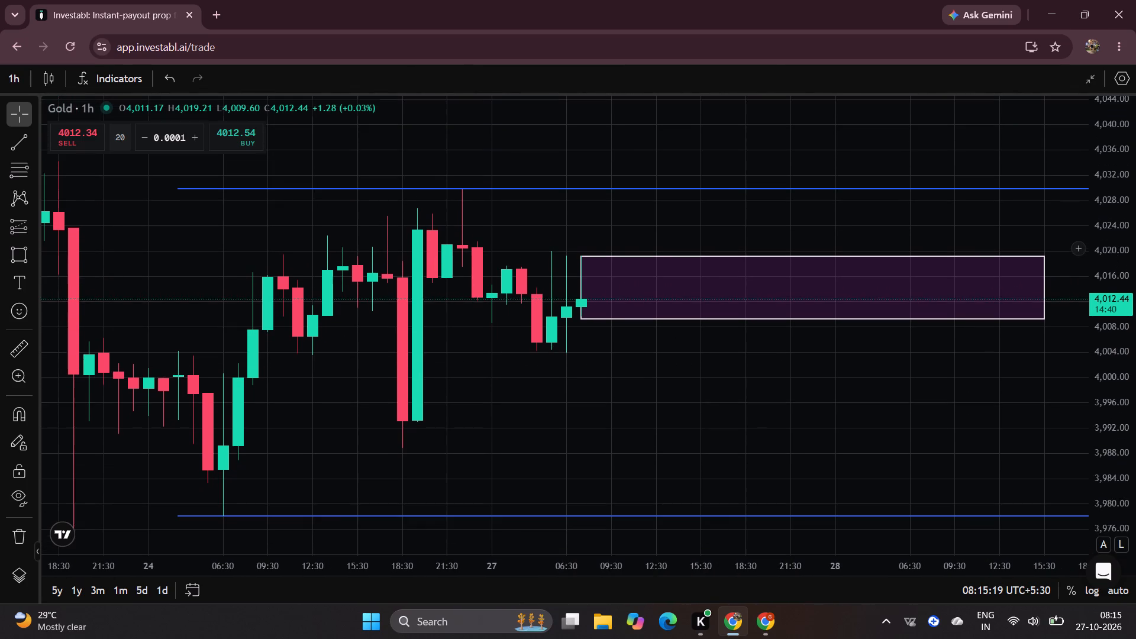
left_click_drag(541, 464, 586, 423)
left_click(9, 79)
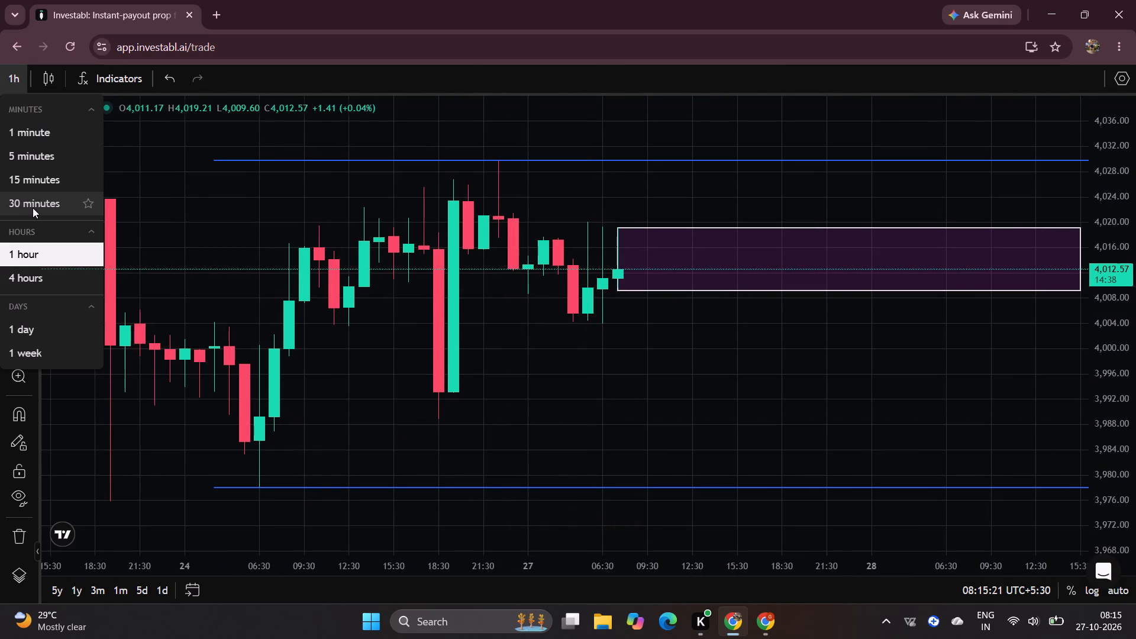
left_click(33, 208)
Examine the 30-minute Gold candles around the rectangle and the previous day's high and low lines.
left_click_drag(521, 413, 508, 373)
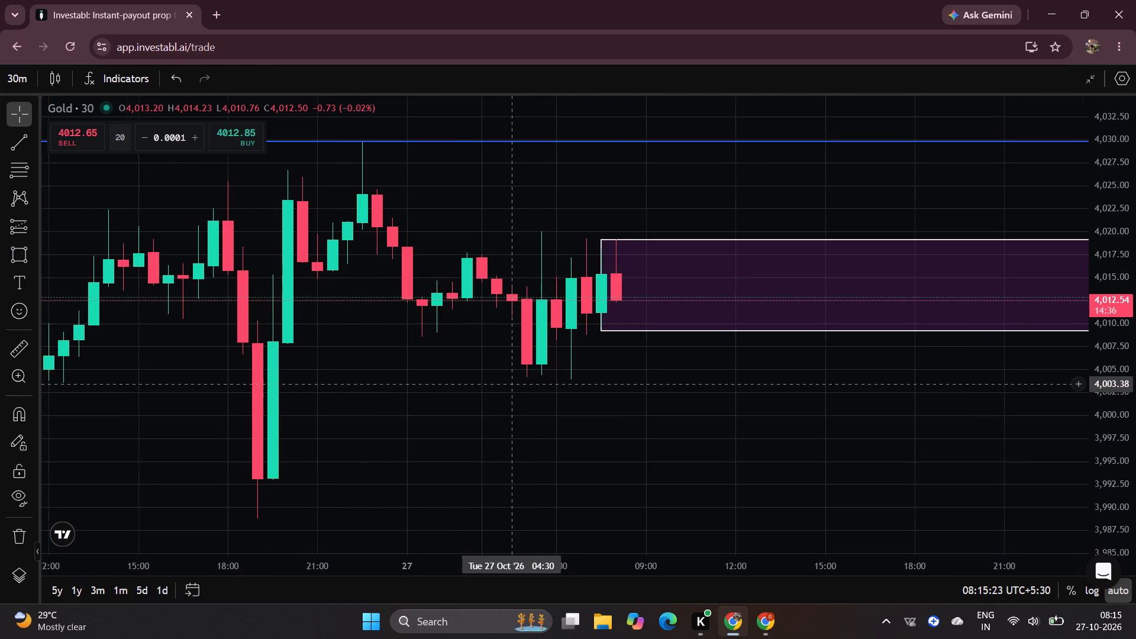
left_click_drag(508, 373, 495, 370)
left_click_drag(581, 419, 531, 377)
scroll(1123, 266, "up", 3)
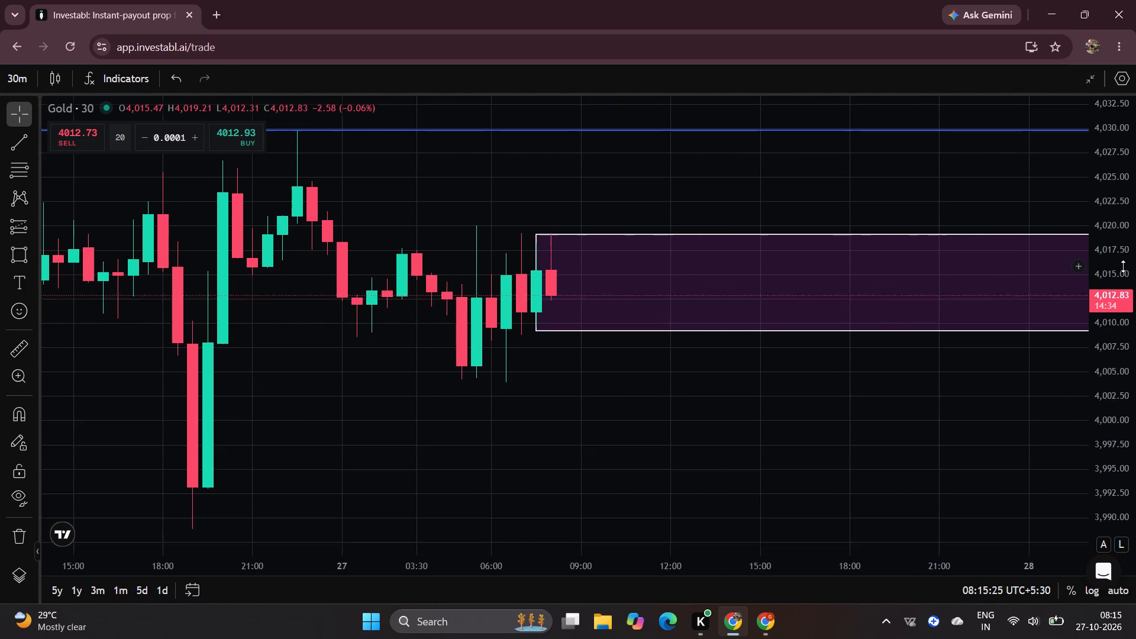
scroll(1123, 266, "down", 12)
scroll(661, 566, "down", 5)
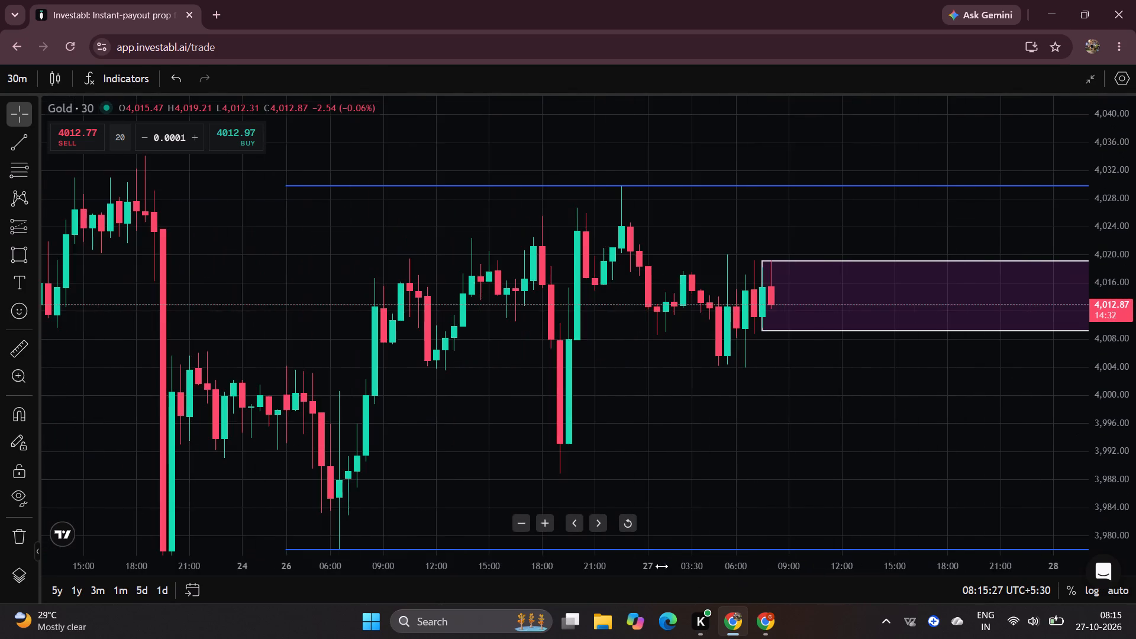
scroll(663, 560, "down", 3)
left_click_drag(713, 412, 598, 404)
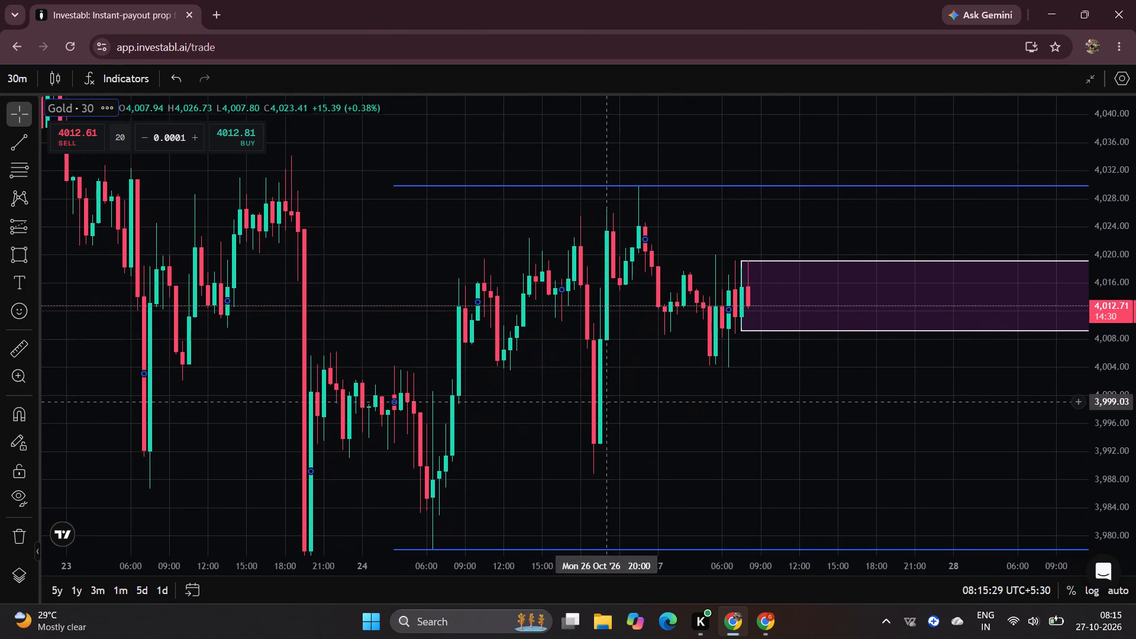
left_click_drag(543, 382, 529, 340)
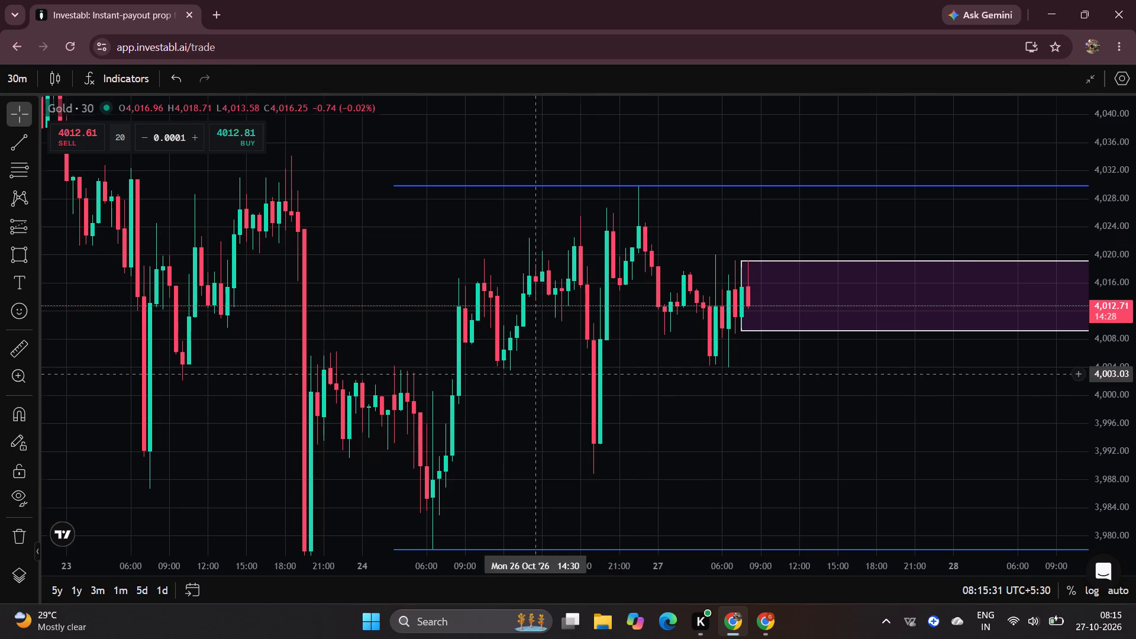
left_click_drag(529, 340, 527, 299)
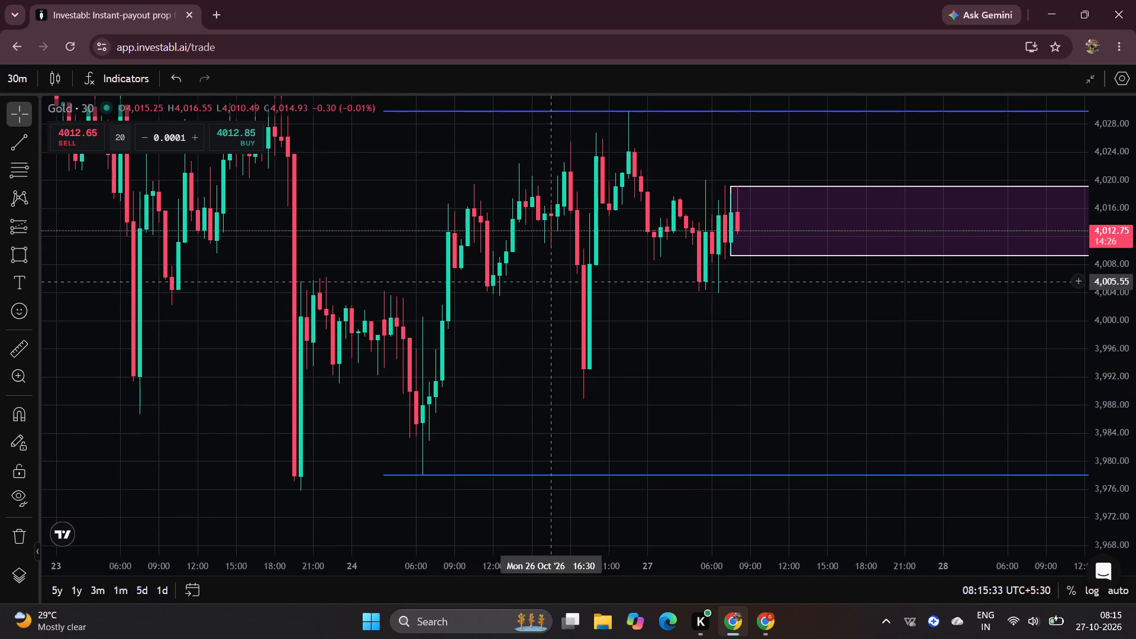
left_click_drag(548, 289, 547, 291)
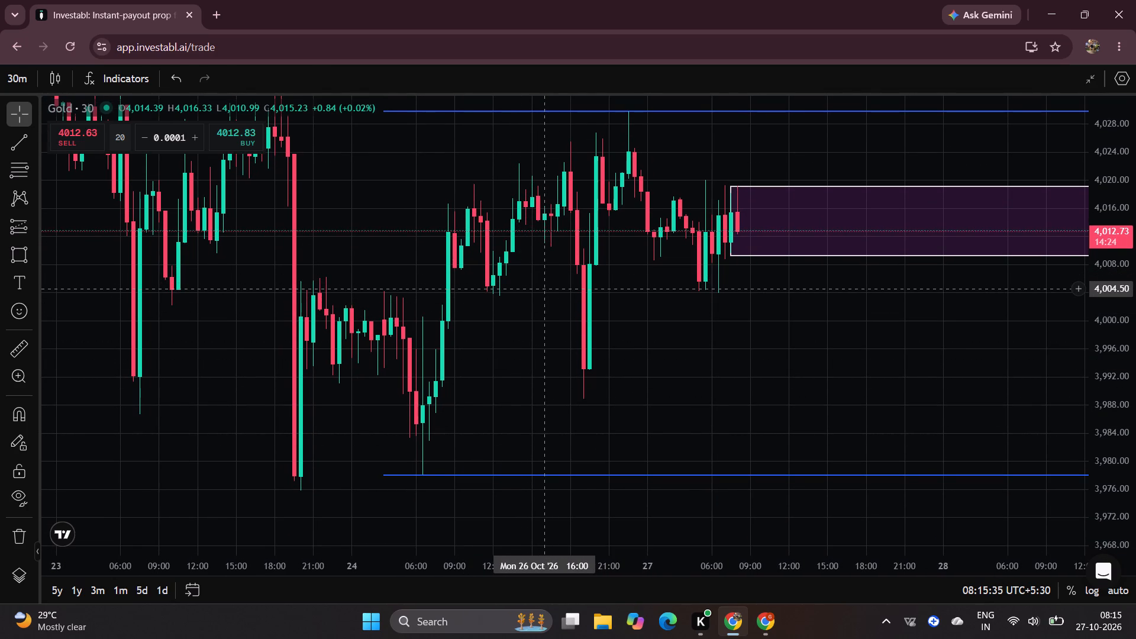
Draw a trend line from 26 October 10:00 at about 4,004.08 to 28 October 13:30 at about 4,004.19.
left_click_drag(547, 291, 512, 295)
left_click(18, 147)
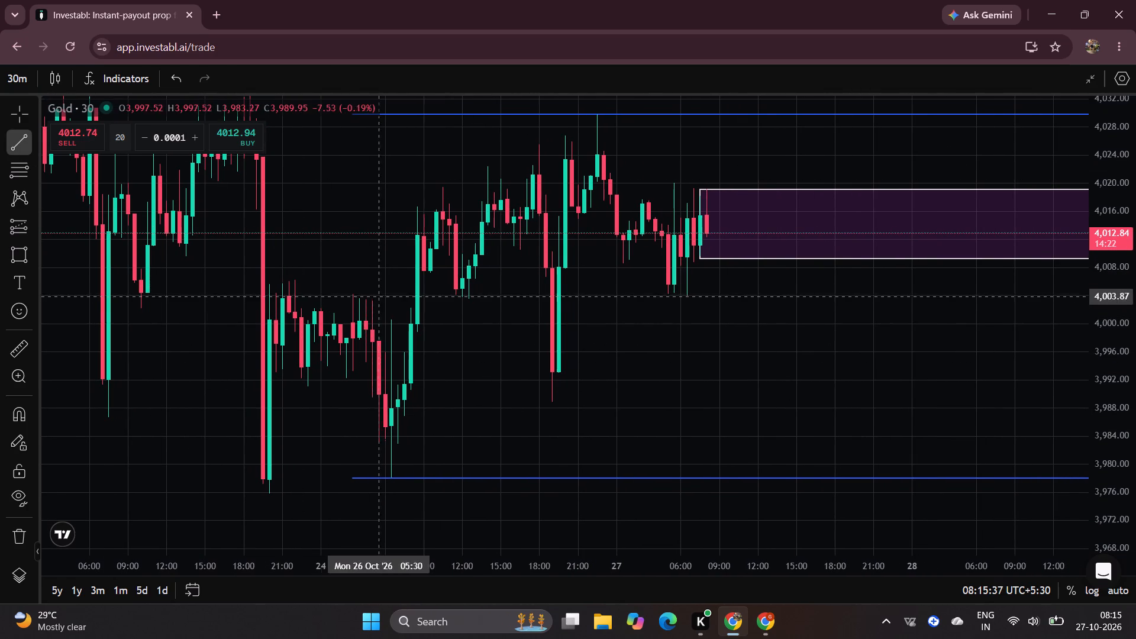
left_click_drag(436, 295, 1008, 292)
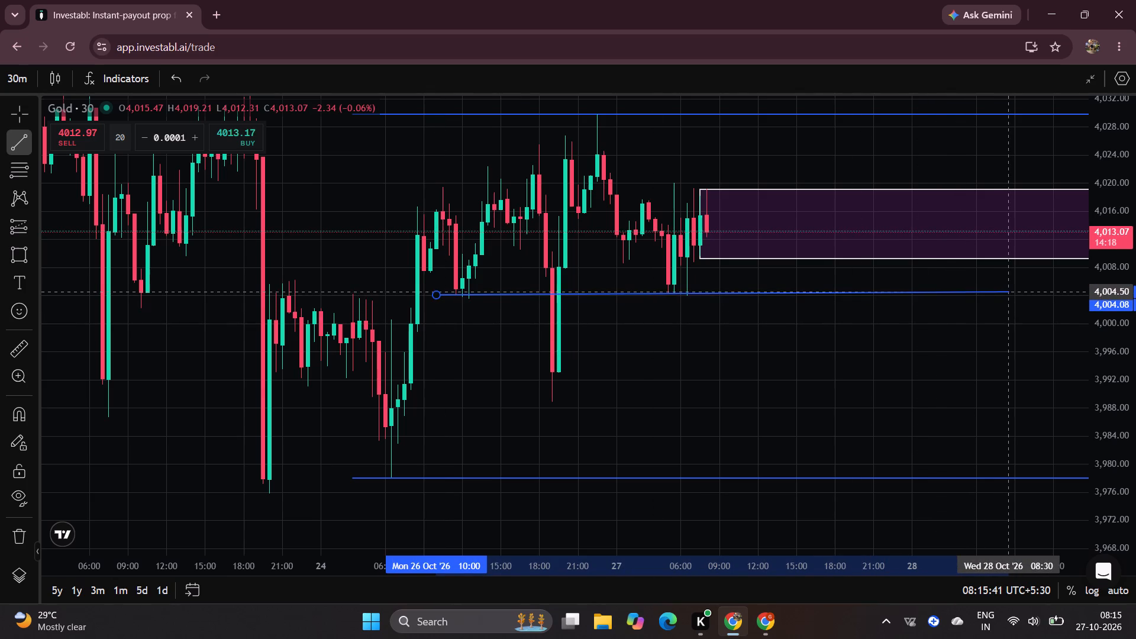
left_click_drag(1008, 292, 1064, 294)
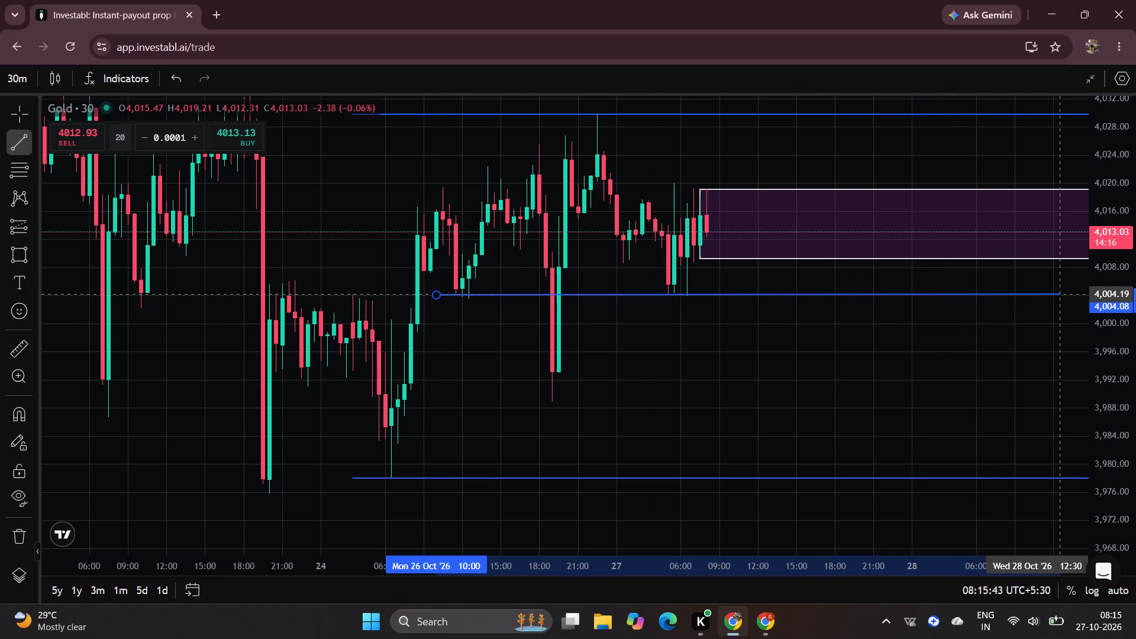
left_click_drag(1064, 294, 1073, 294)
left_click(1074, 294)
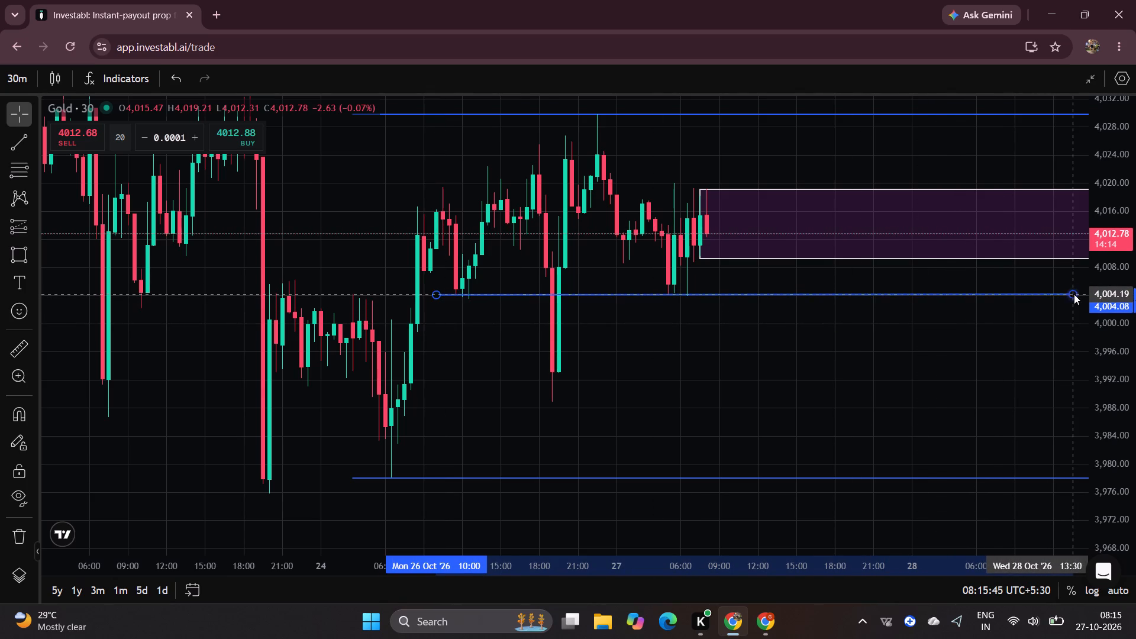
Extend the later end of the 4,004 trend line to the rectangle's end at 28 October 15:30.
left_click_drag(1017, 347, 786, 354)
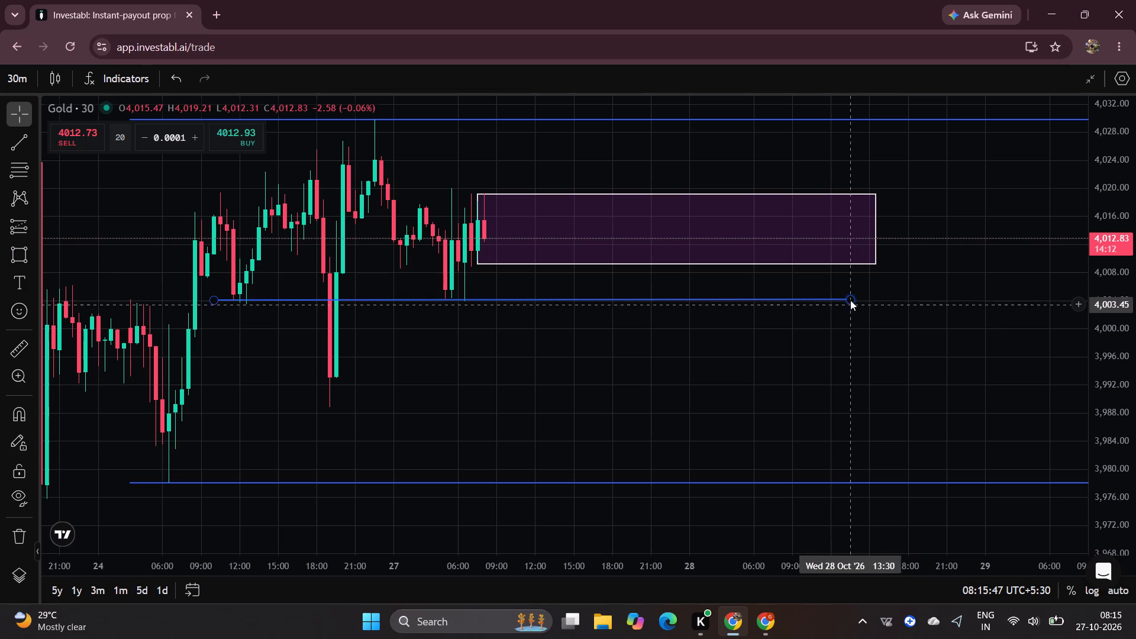
left_click_drag(851, 298, 876, 299)
left_click(876, 299)
left_click(827, 338)
Extend the earlier end of the 4,004 trend line back to about 08:00 on 23 October.
left_click_drag(627, 367, 638, 367)
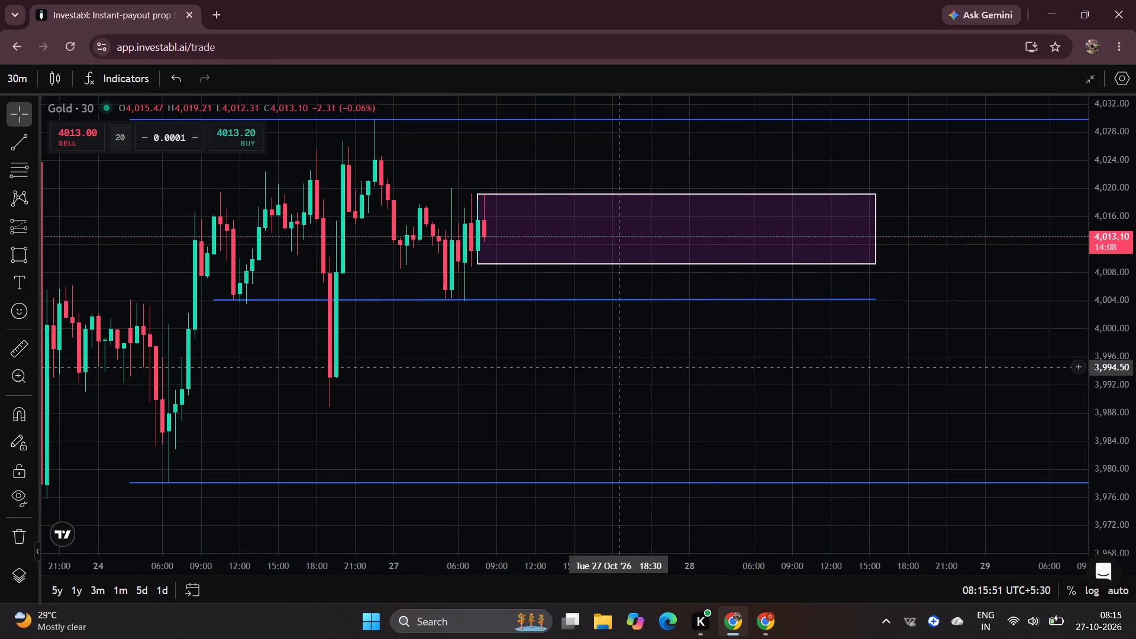
left_click_drag(638, 367, 778, 369)
left_click_drag(599, 362, 692, 378)
left_click_drag(525, 395, 578, 390)
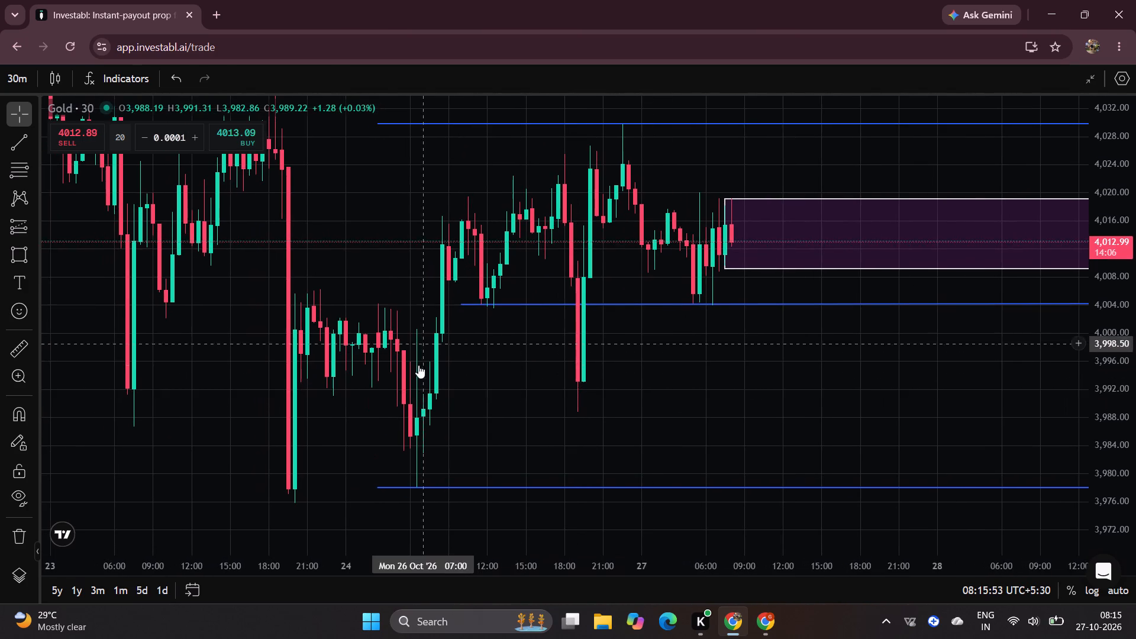
left_click_drag(426, 371, 472, 358)
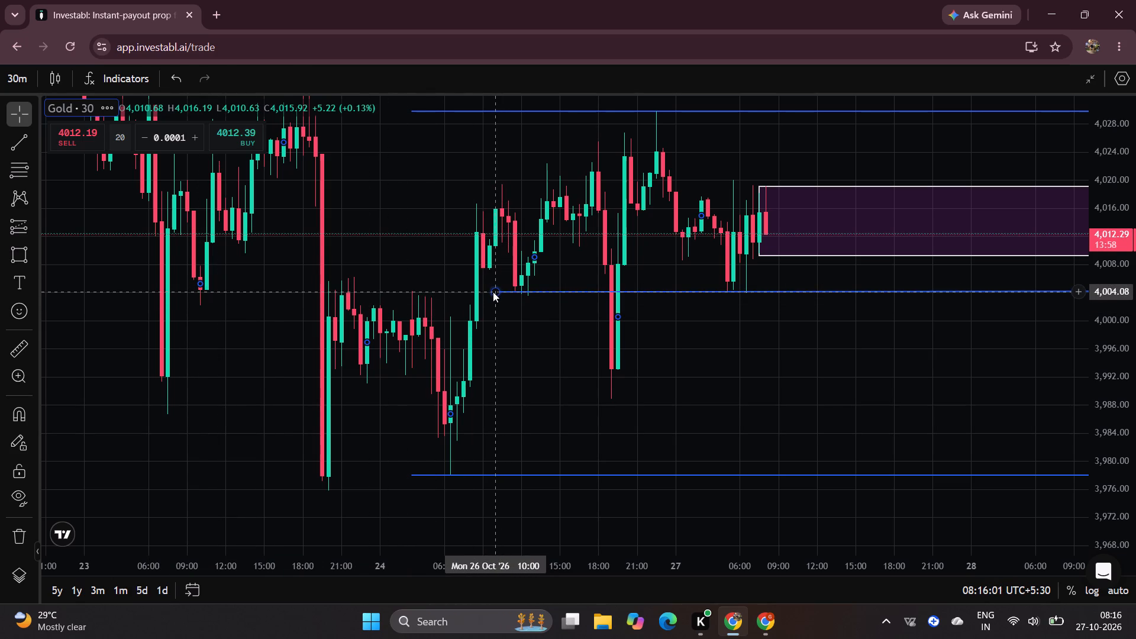
left_click_drag(493, 292, 175, 292)
left_click(175, 292)
left_click(225, 343)
Switch the Gold chart to the 5-minute timeframe.
left_click_drag(714, 402, 653, 427)
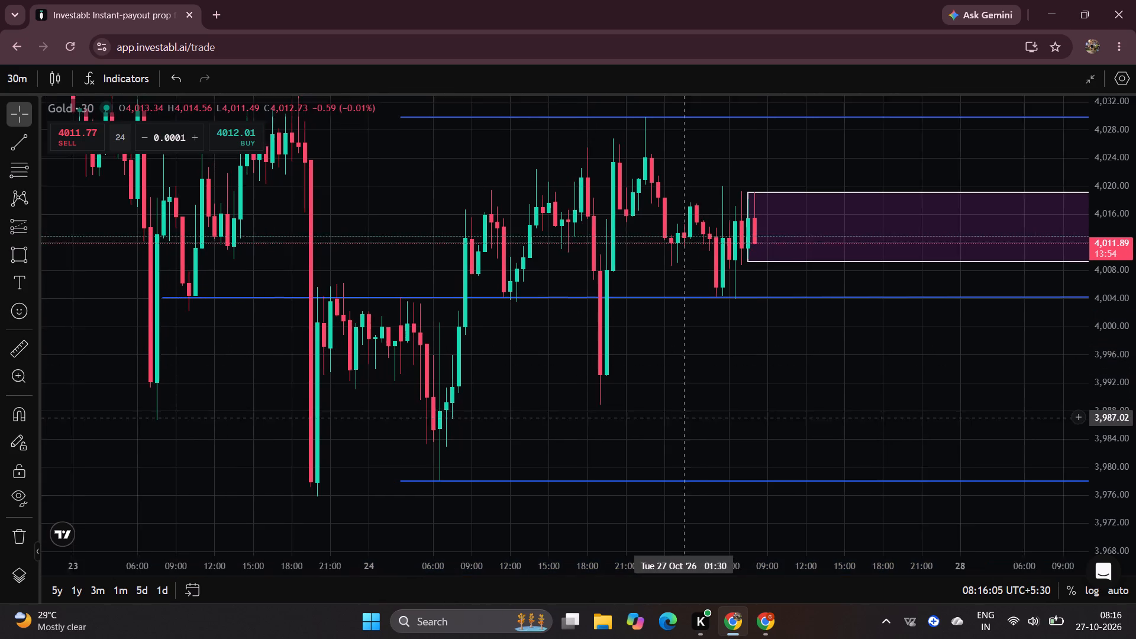
left_click_drag(653, 427, 607, 417)
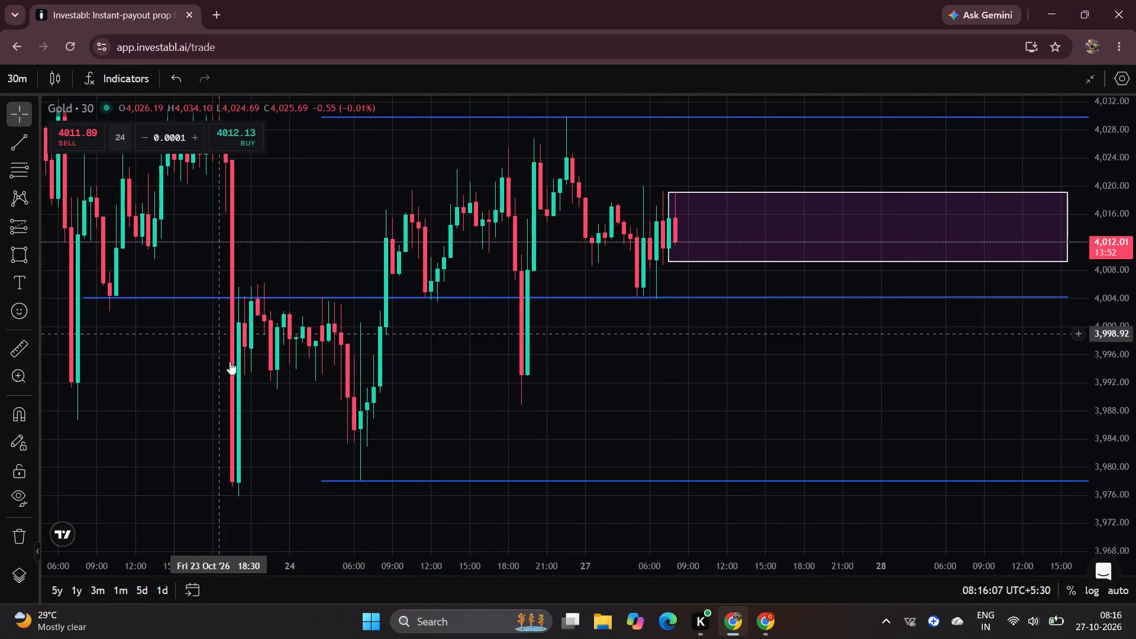
left_click_drag(589, 328, 606, 386)
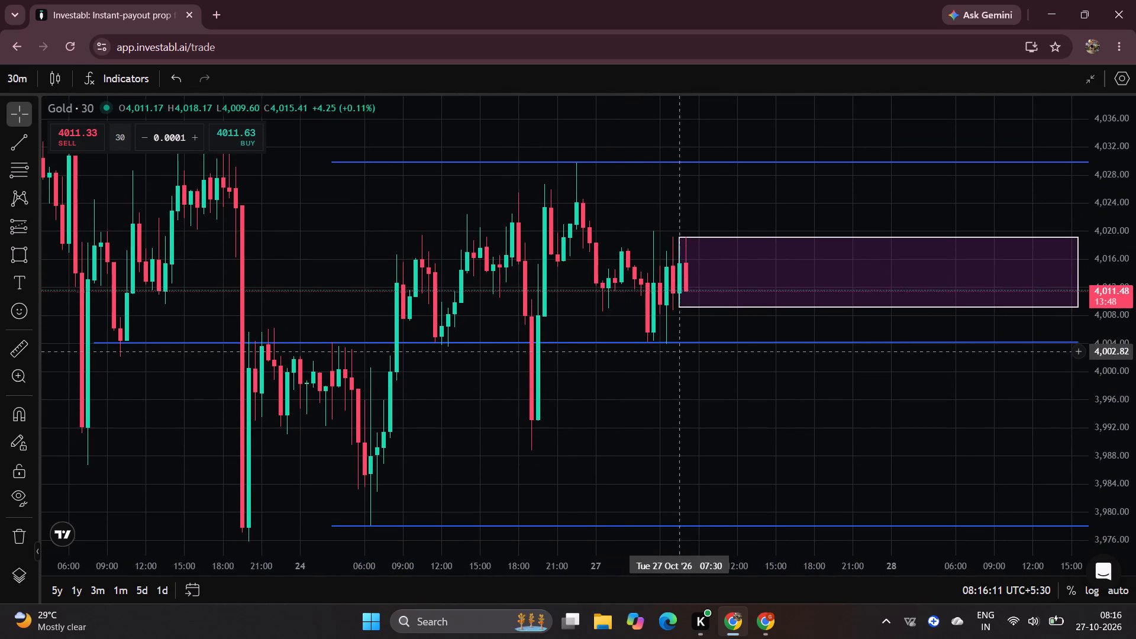
left_click(19, 83)
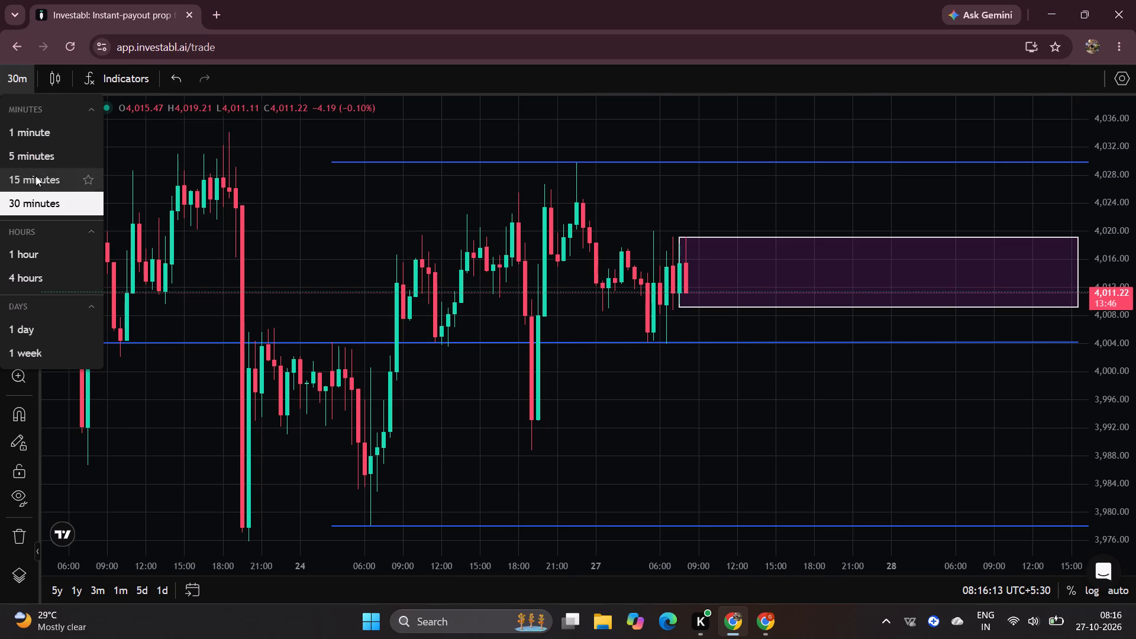
left_click(31, 159)
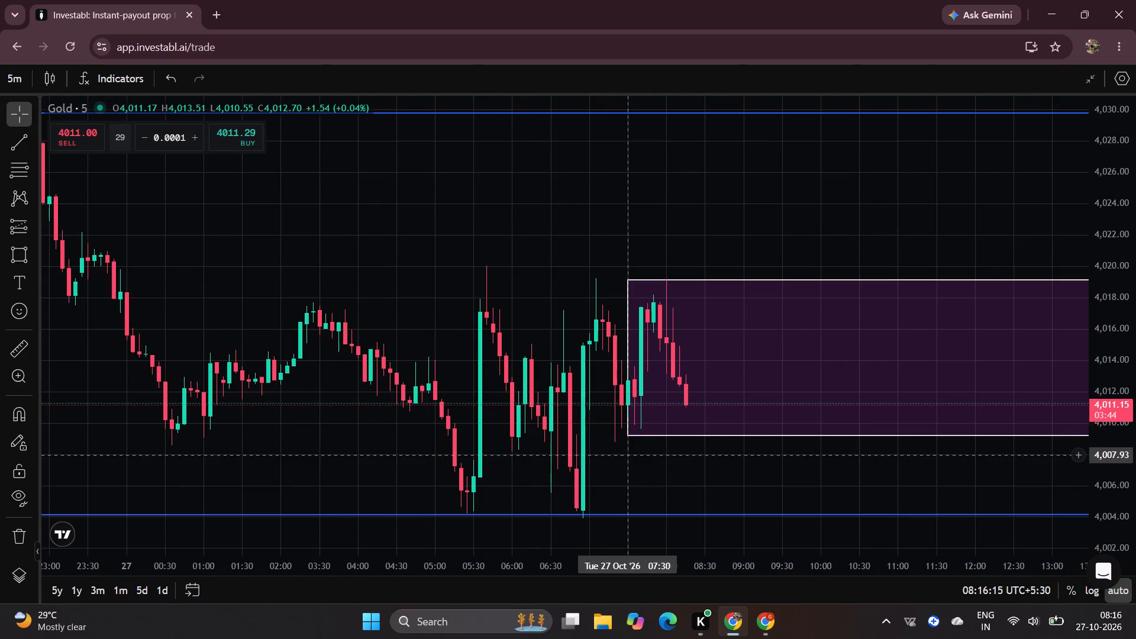
Examine the 5-minute Gold candles around the rectangle, the 4,004 line and the previous day's high line.
left_click_drag(509, 259, 435, 134)
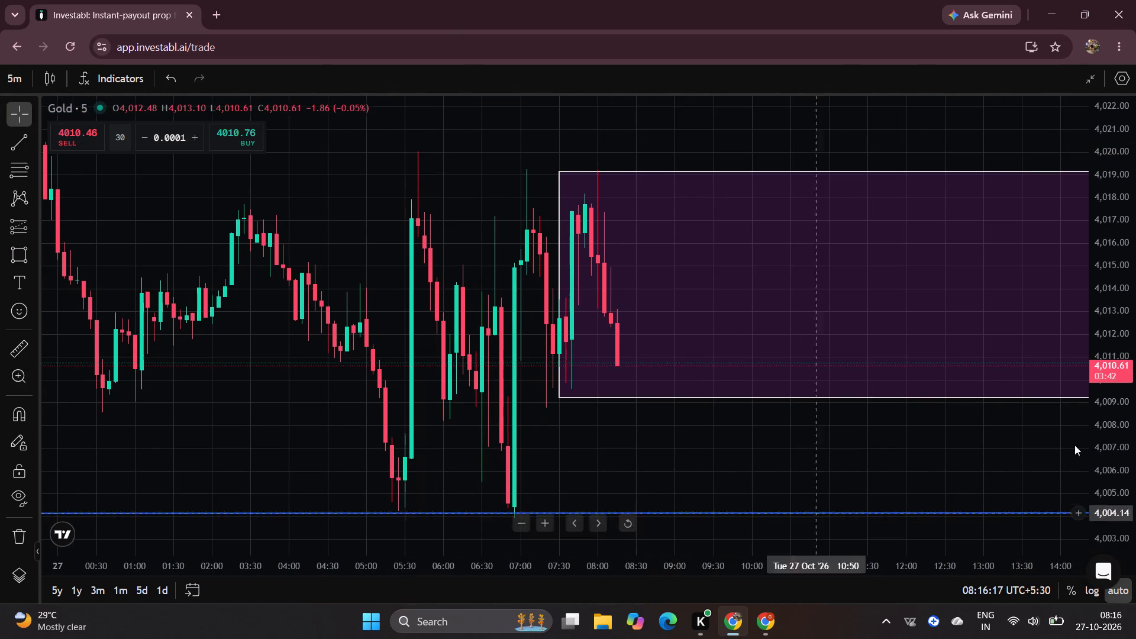
scroll(1120, 386, "down", 10)
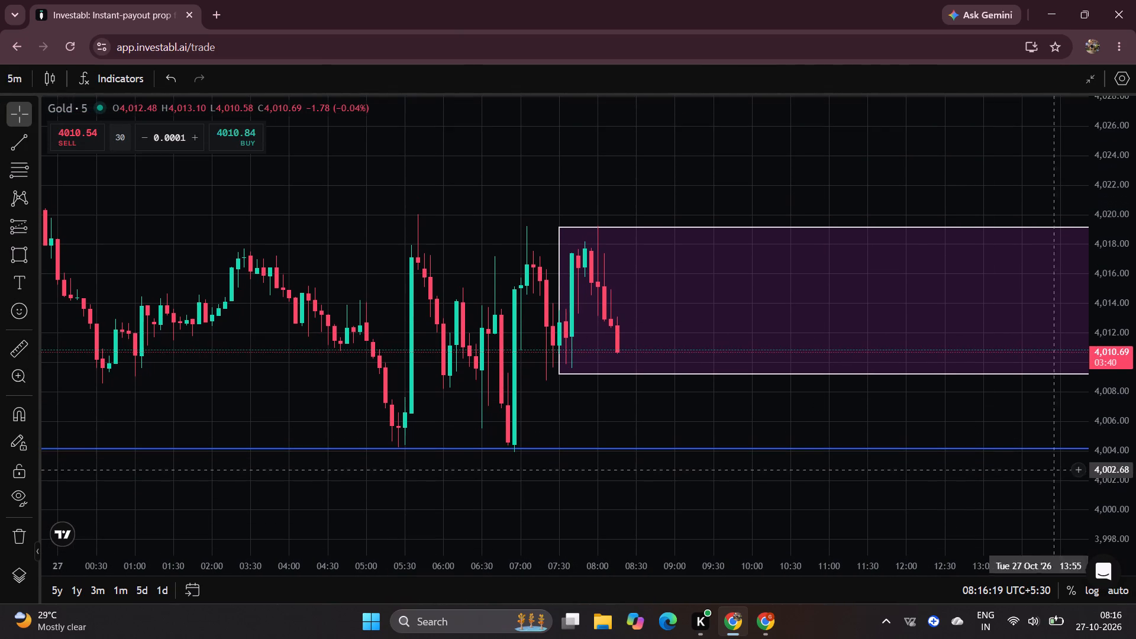
left_click_drag(882, 495, 776, 444)
left_click_drag(632, 458, 631, 489)
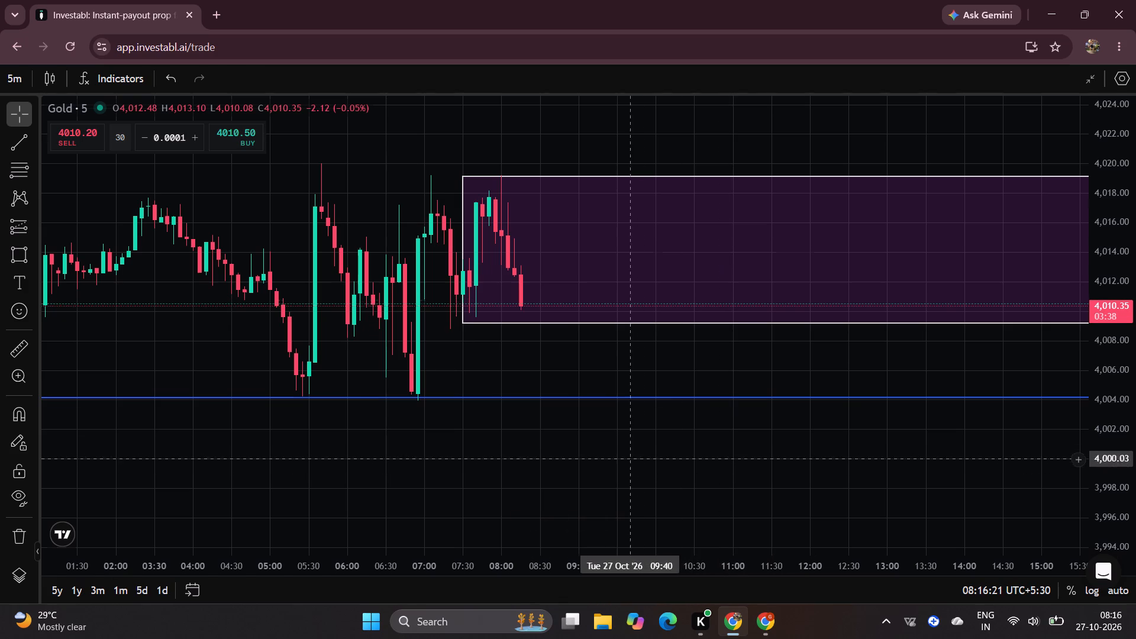
left_click_drag(631, 489, 662, 497)
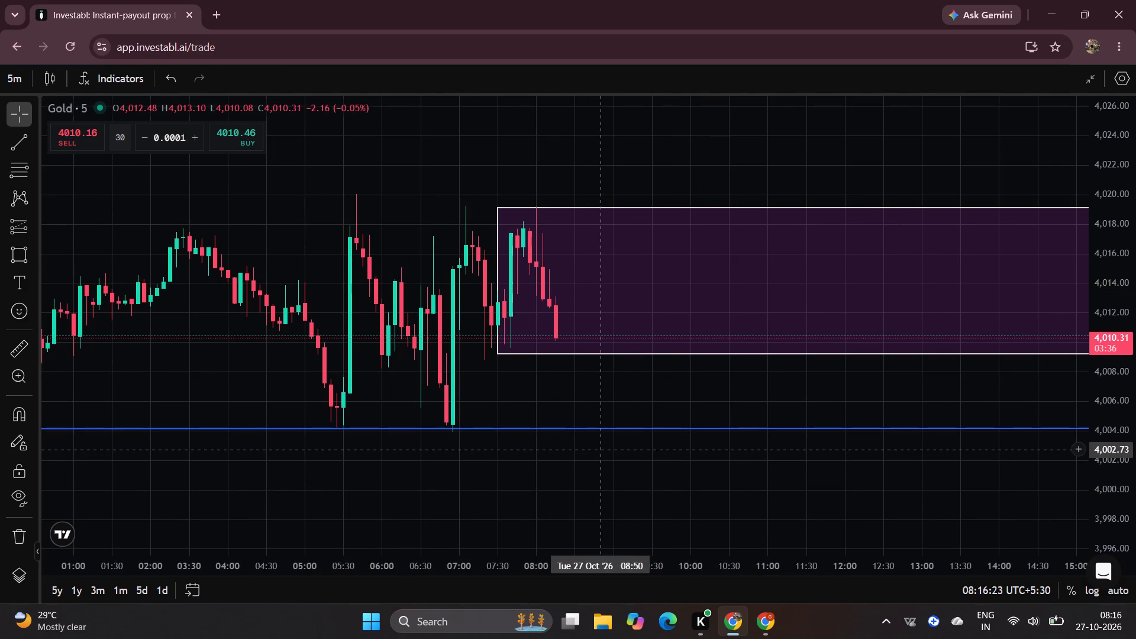
left_click_drag(303, 276, 396, 325)
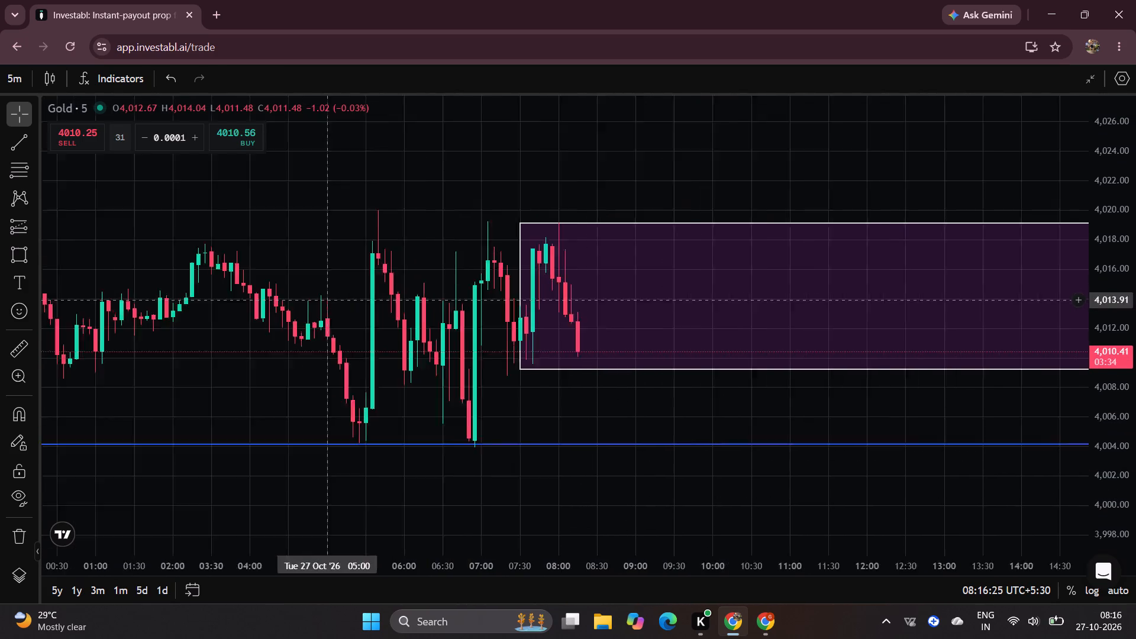
left_click_drag(396, 325, 444, 306)
left_click_drag(384, 312, 443, 318)
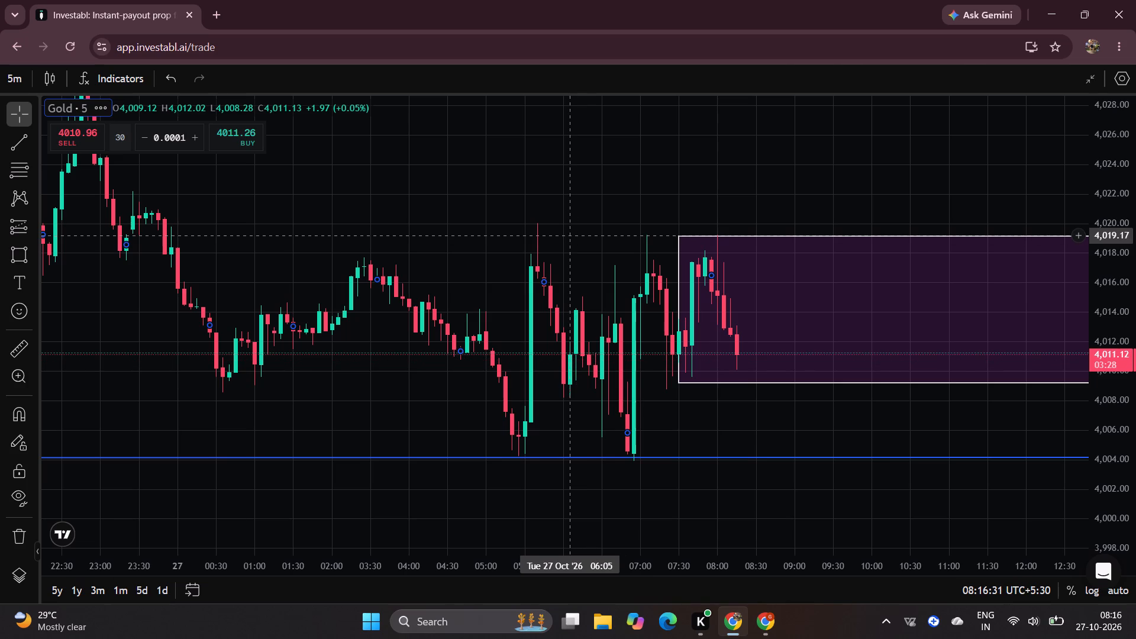
left_click_drag(438, 243, 477, 383)
left_click_drag(440, 293, 616, 301)
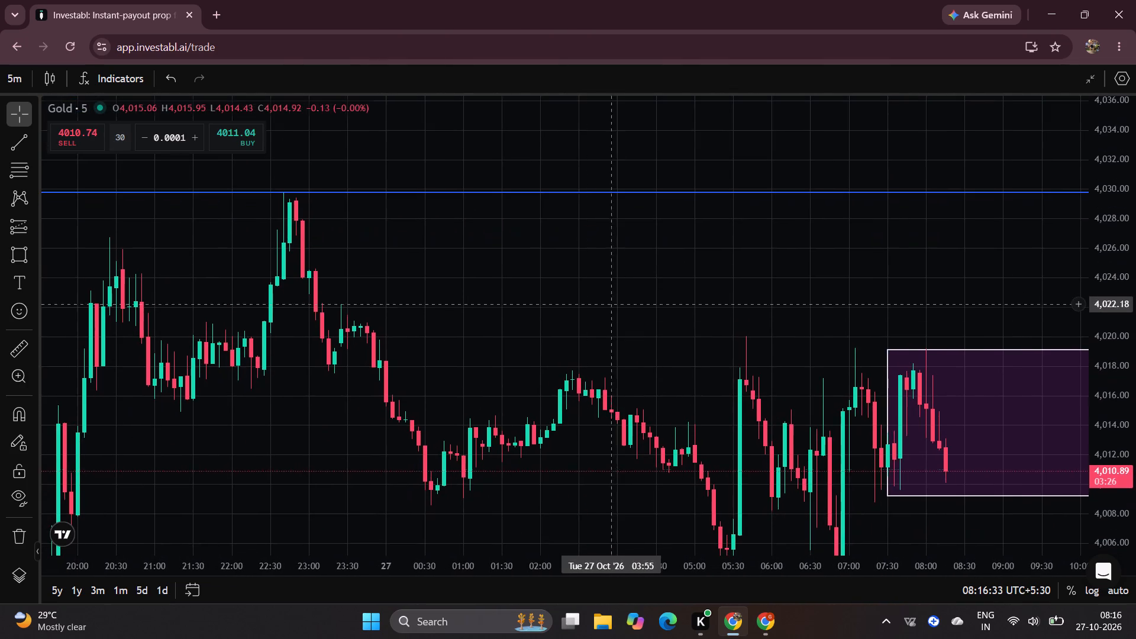
left_click_drag(577, 325, 611, 256)
left_click_drag(547, 336, 596, 226)
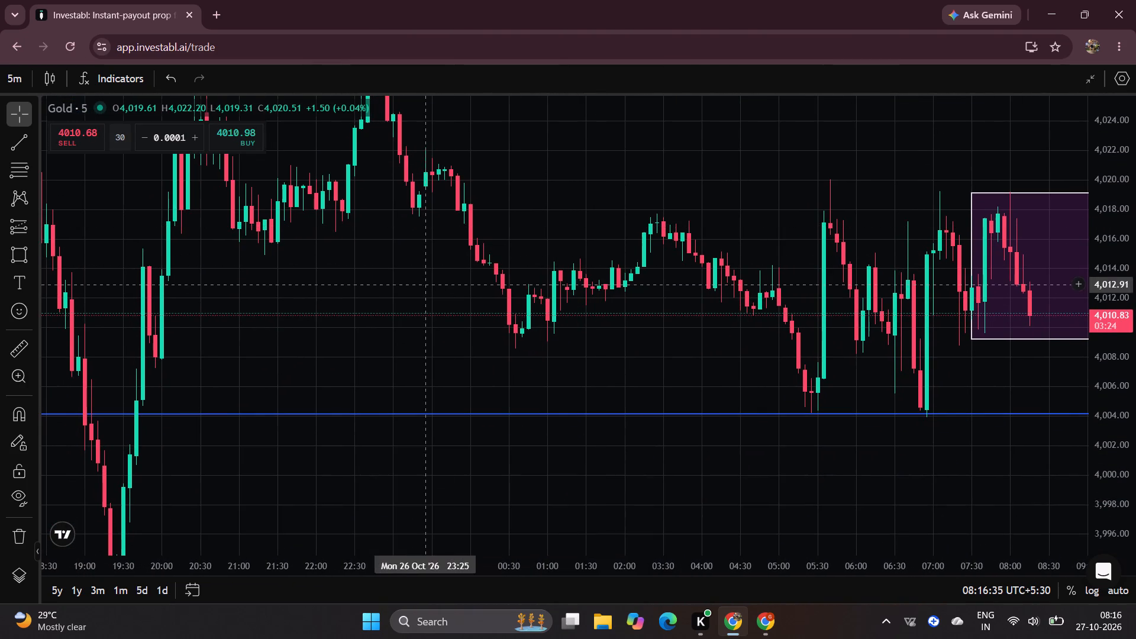
left_click_drag(438, 315, 472, 407)
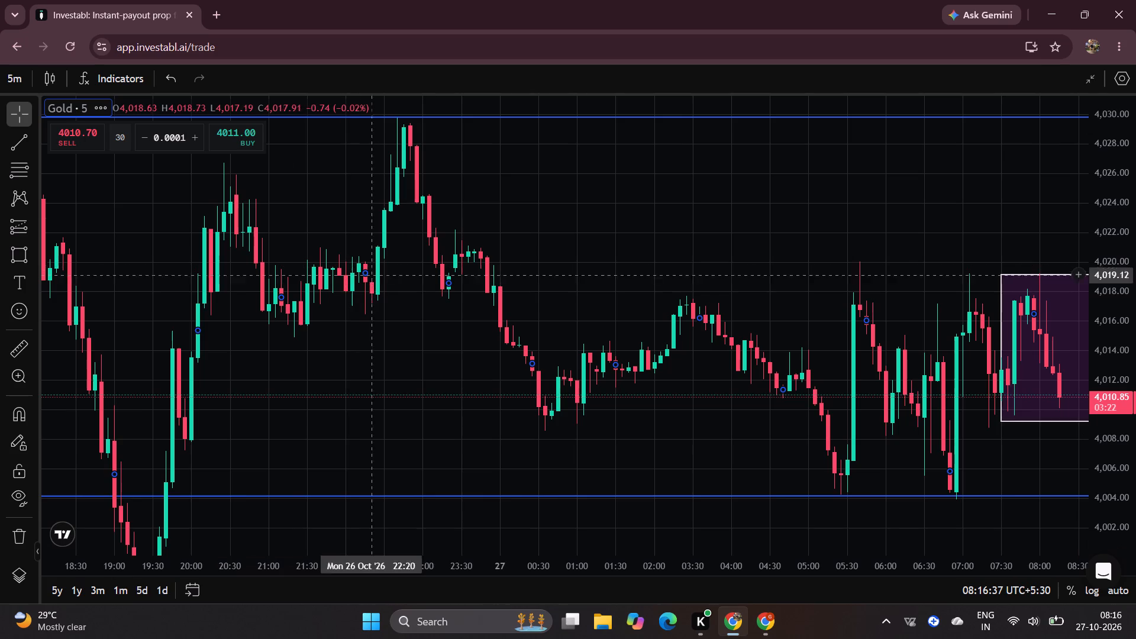
left_click_drag(506, 365, 342, 314)
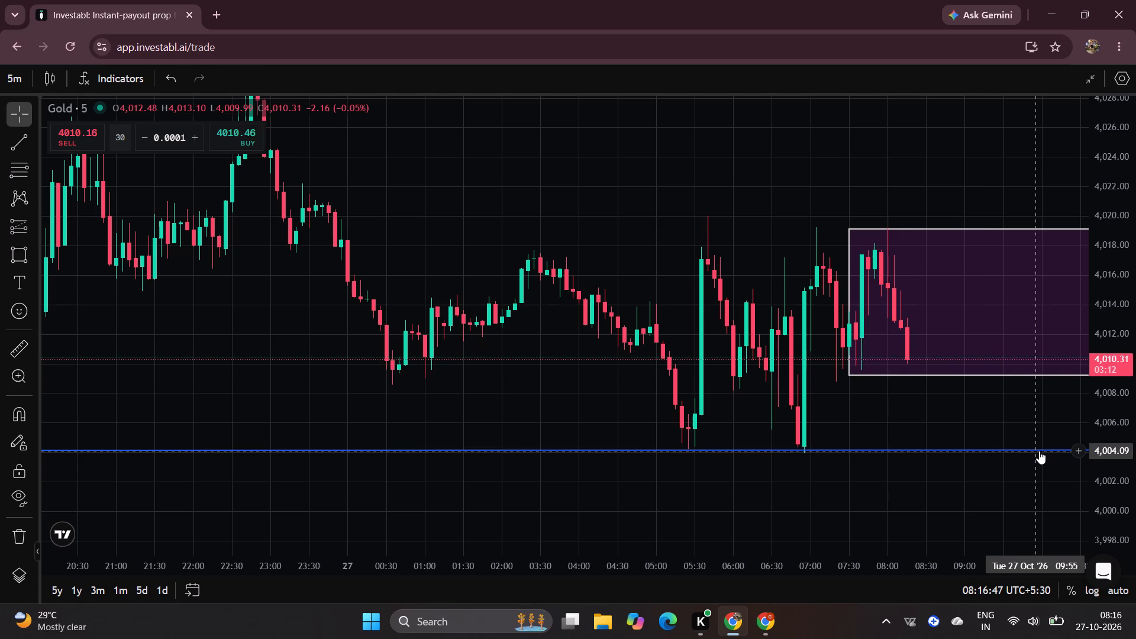
left_click_drag(931, 488, 827, 484)
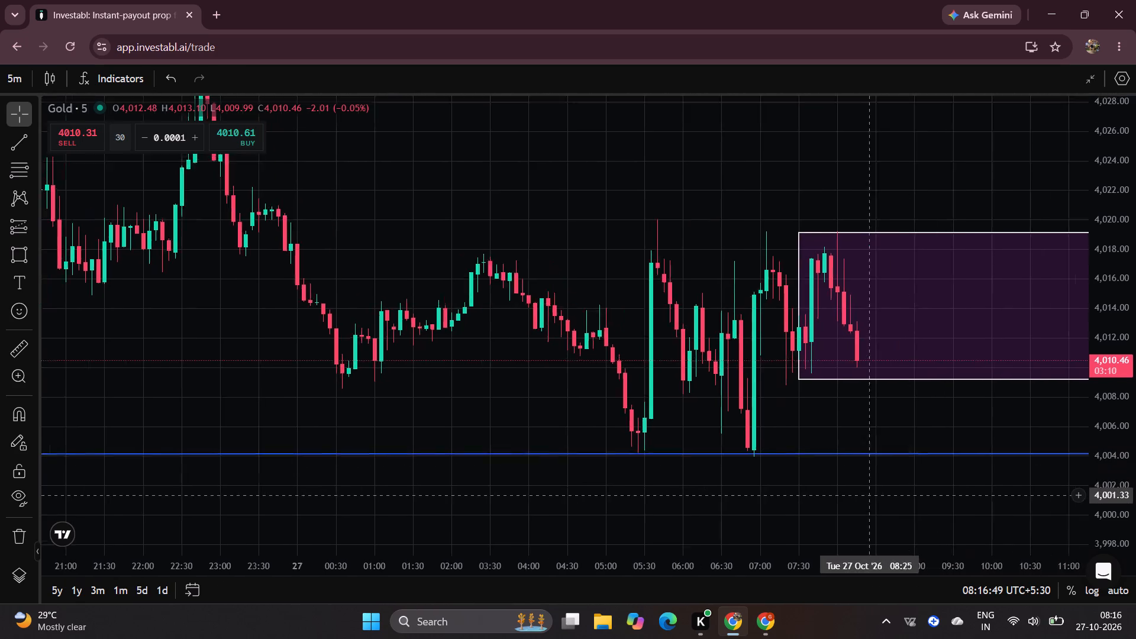
left_click_drag(827, 484, 769, 453)
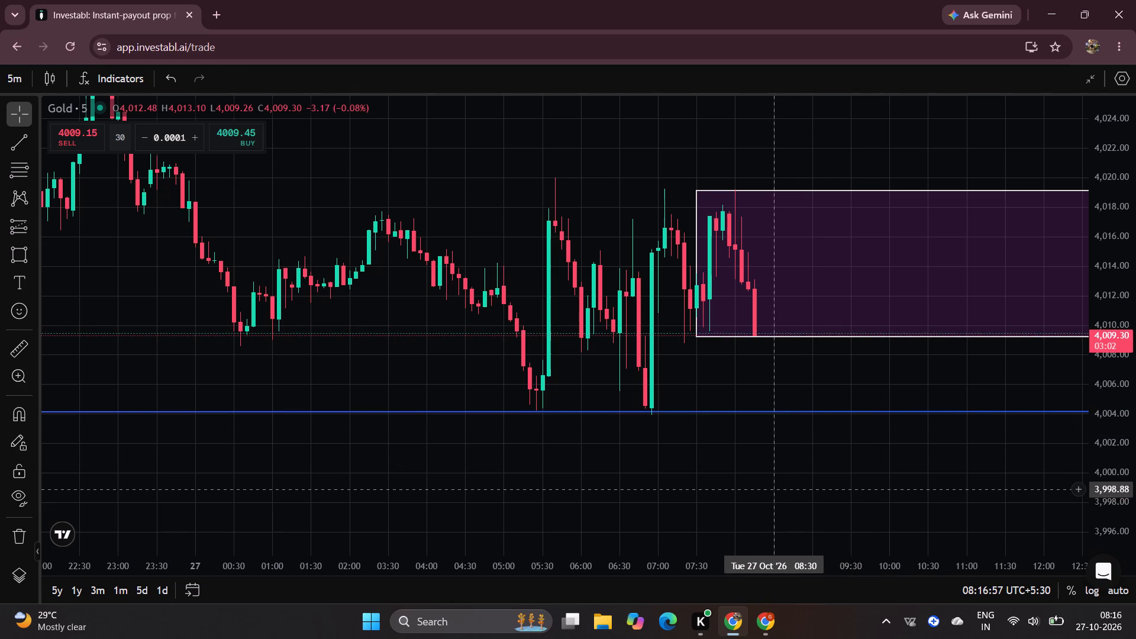
left_click_drag(760, 494, 683, 490)
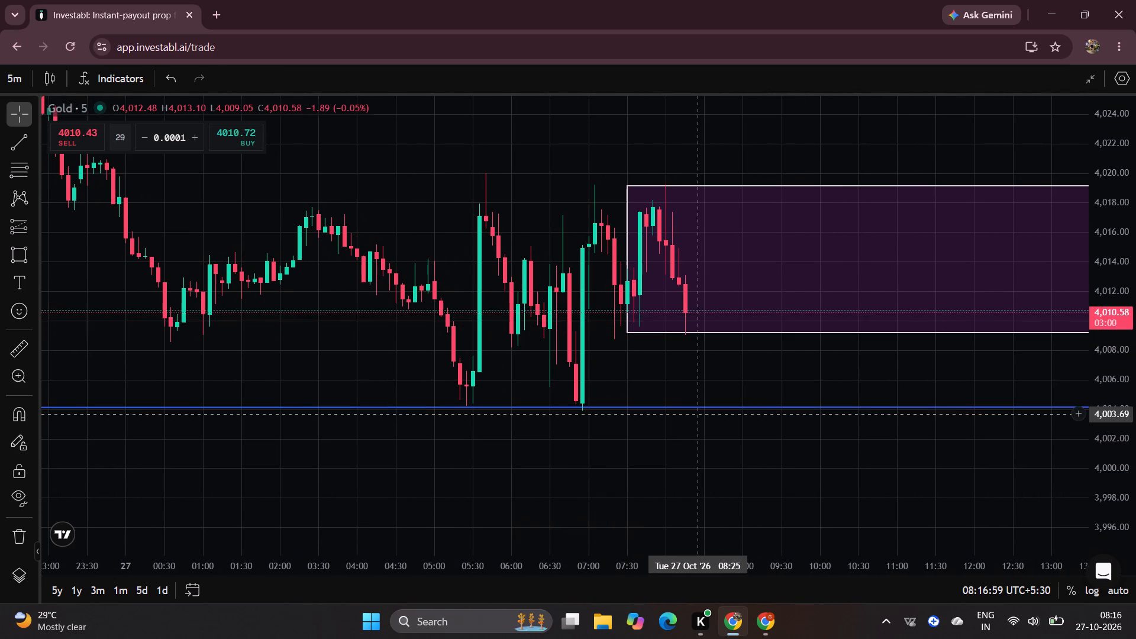
Switch the Gold chart to the 1-minute timeframe.
left_click(14, 76)
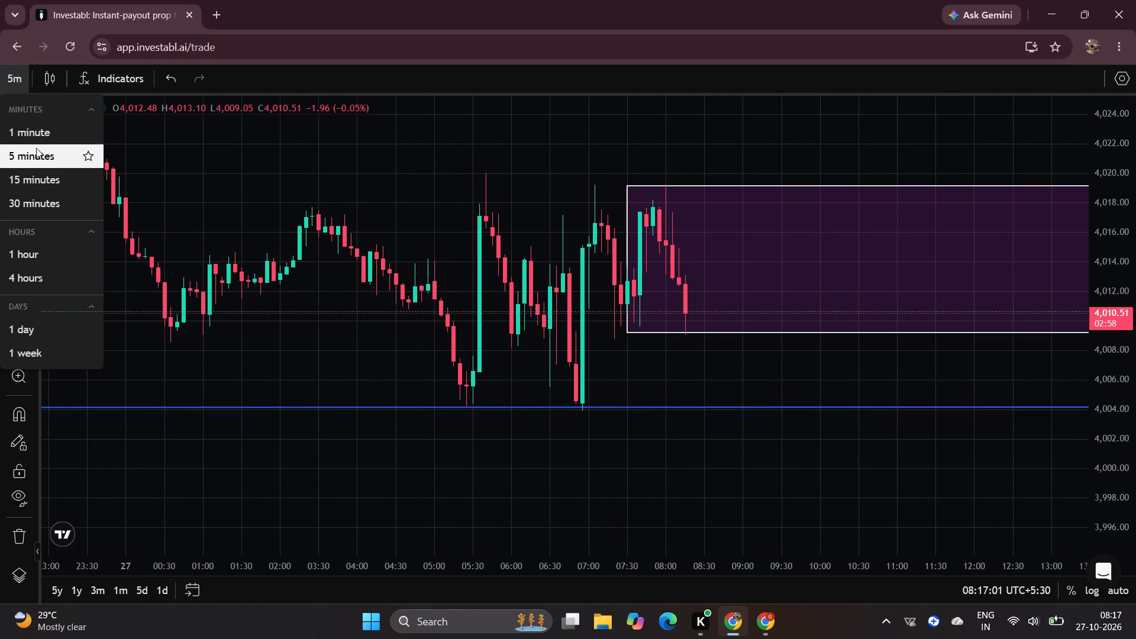
left_click(33, 134)
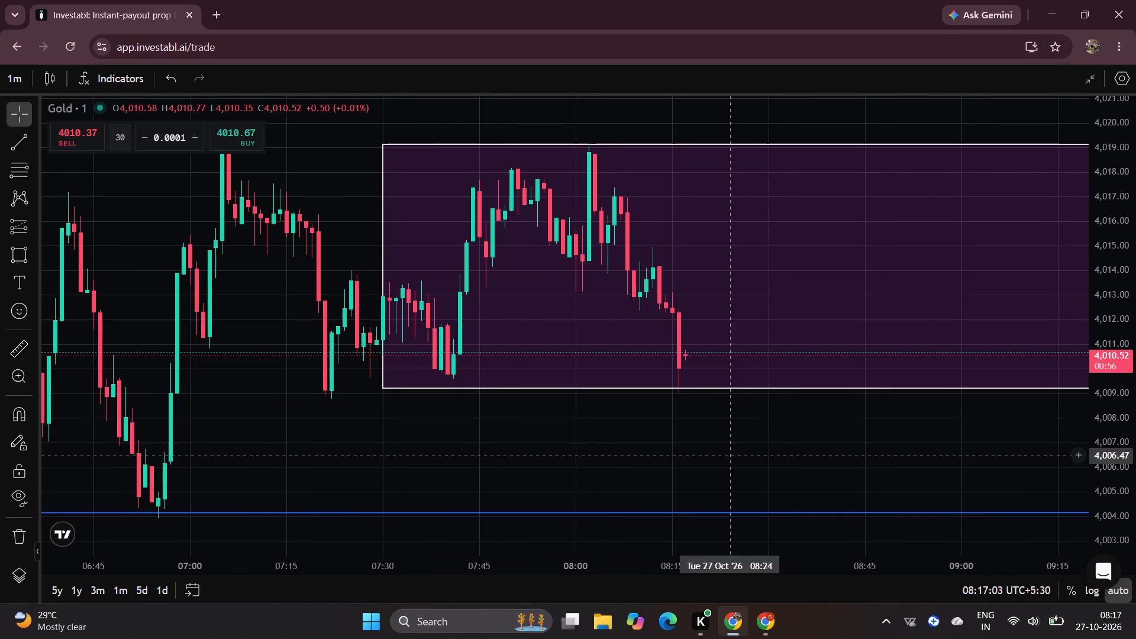
Examine the 1-minute Gold price action on 27 October around the rectangle and the 4,004 line.
scroll(1124, 344, "up", 2)
scroll(1124, 344, "down", 6)
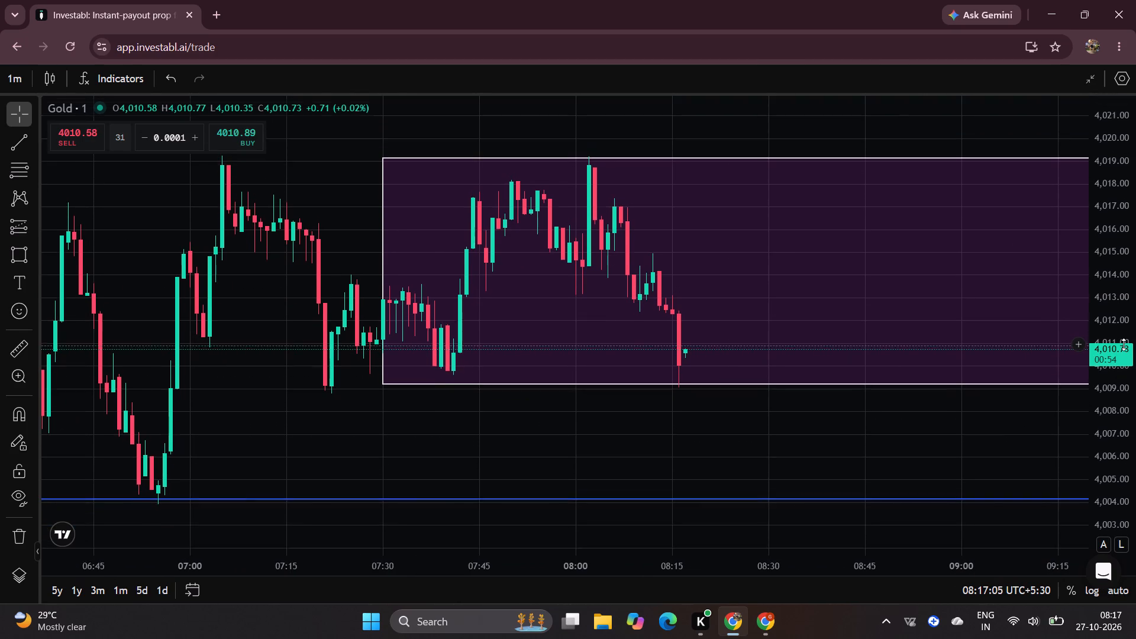
scroll(1124, 344, "down", 2)
scroll(701, 563, "down", 6)
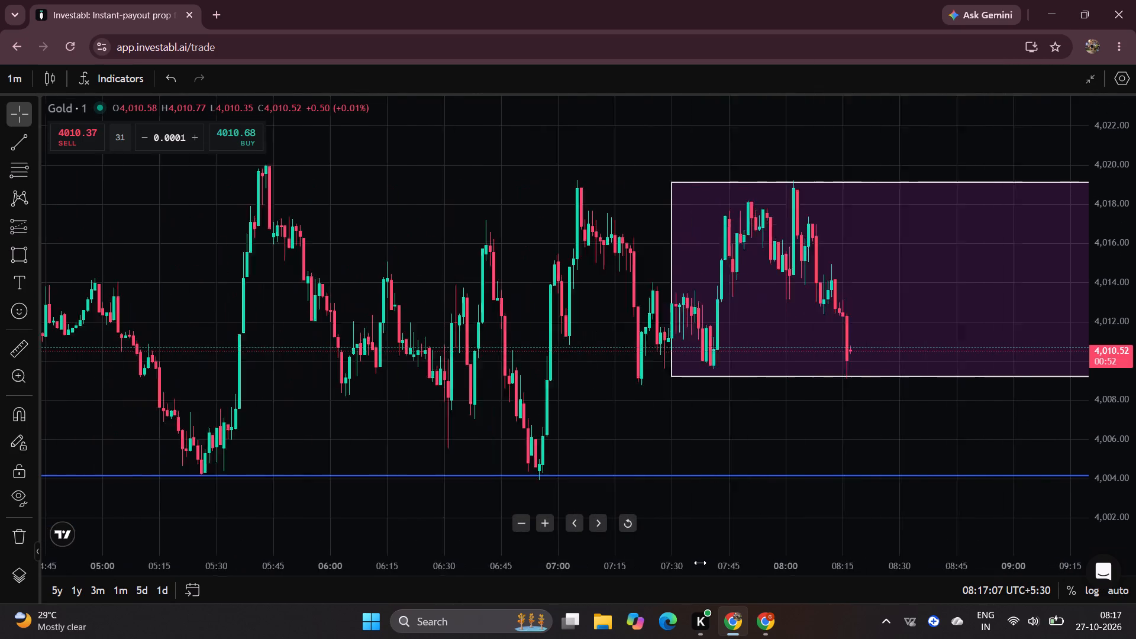
left_click_drag(548, 158, 472, 166)
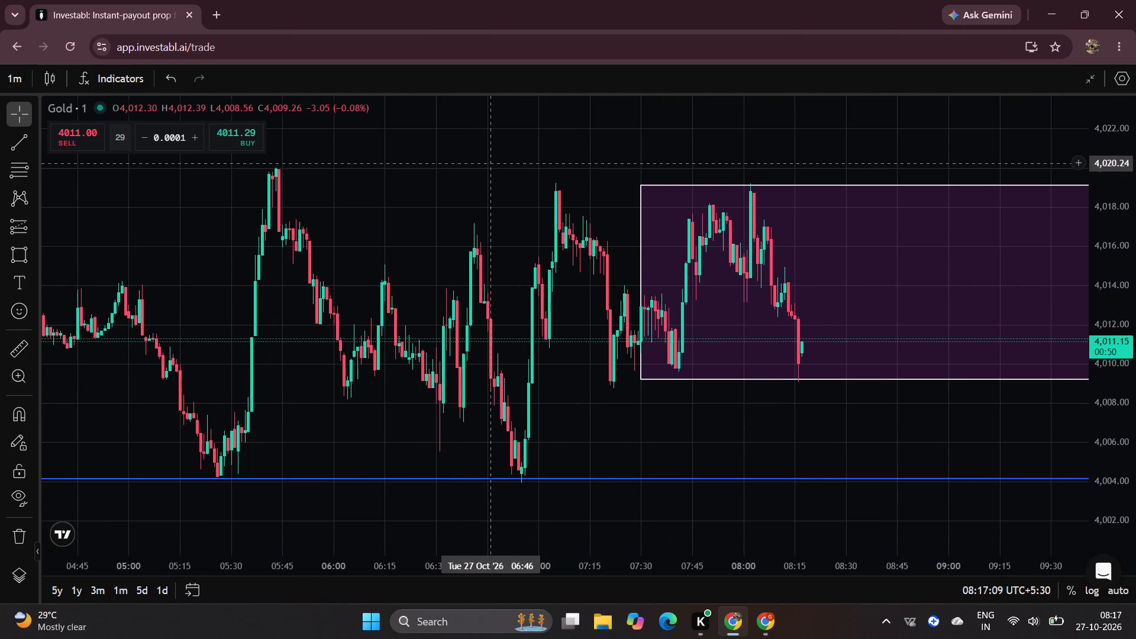
left_click_drag(492, 162, 819, 173)
left_click_drag(376, 257, 553, 244)
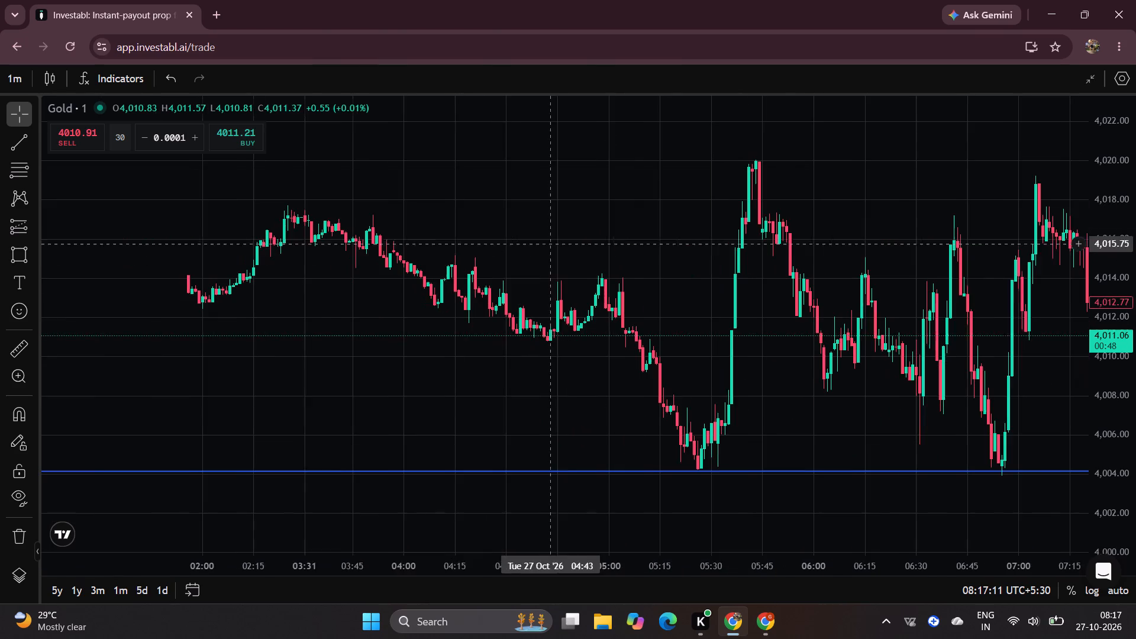
left_click_drag(354, 313, 528, 290)
left_click_drag(463, 368, 640, 318)
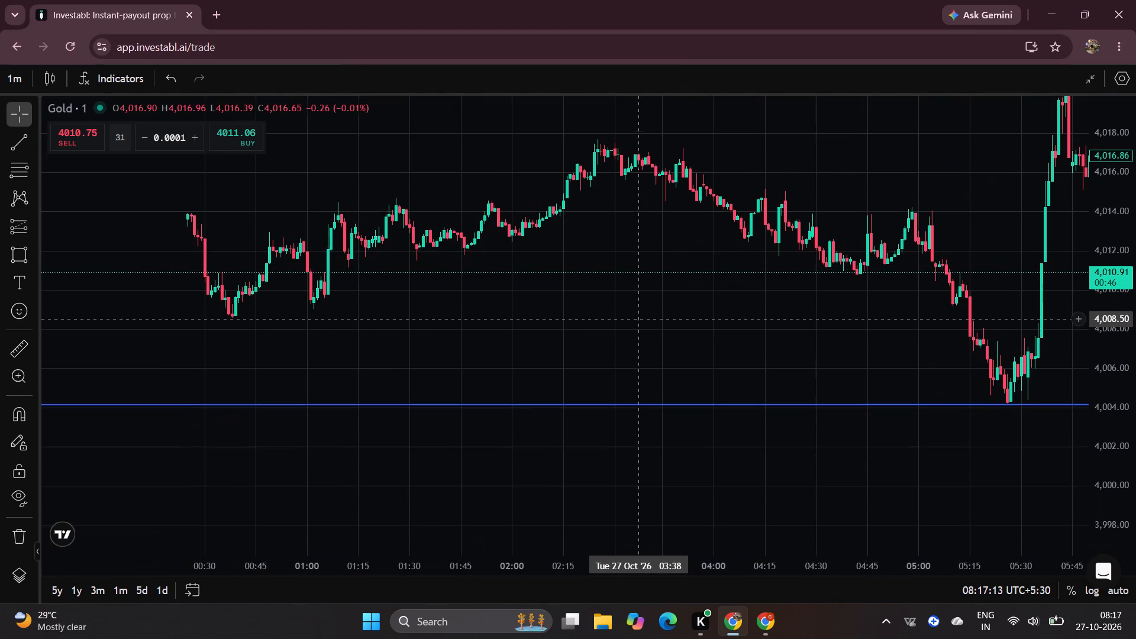
left_click_drag(640, 318, 640, 315)
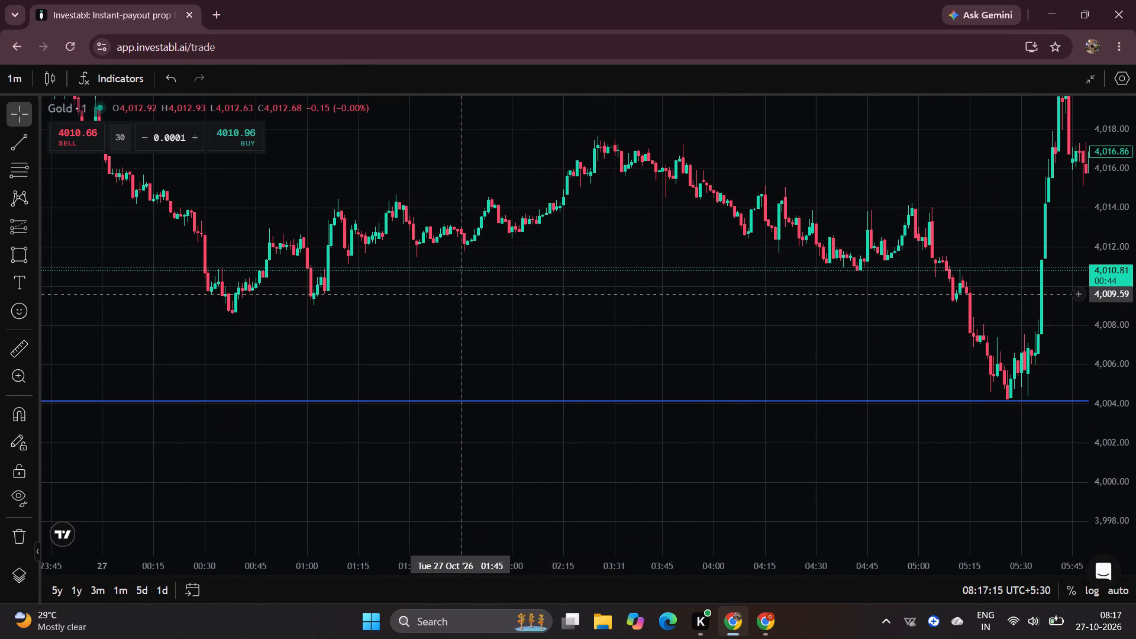
left_click_drag(563, 310, 142, 285)
left_click_drag(635, 318, 581, 322)
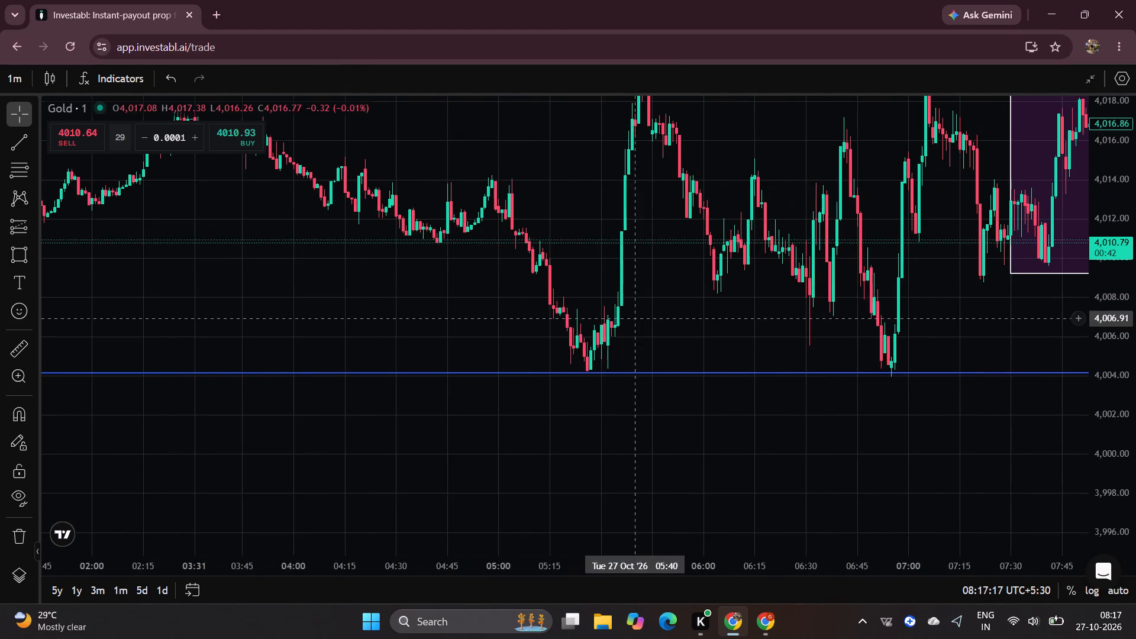
Shift the large range rectangle slightly upward so it spans about 4,019.4 to 4,009.5 and starts at 07:31.
left_click_drag(581, 322, 333, 346)
left_click_drag(667, 279, 628, 317)
left_click_drag(743, 366, 641, 370)
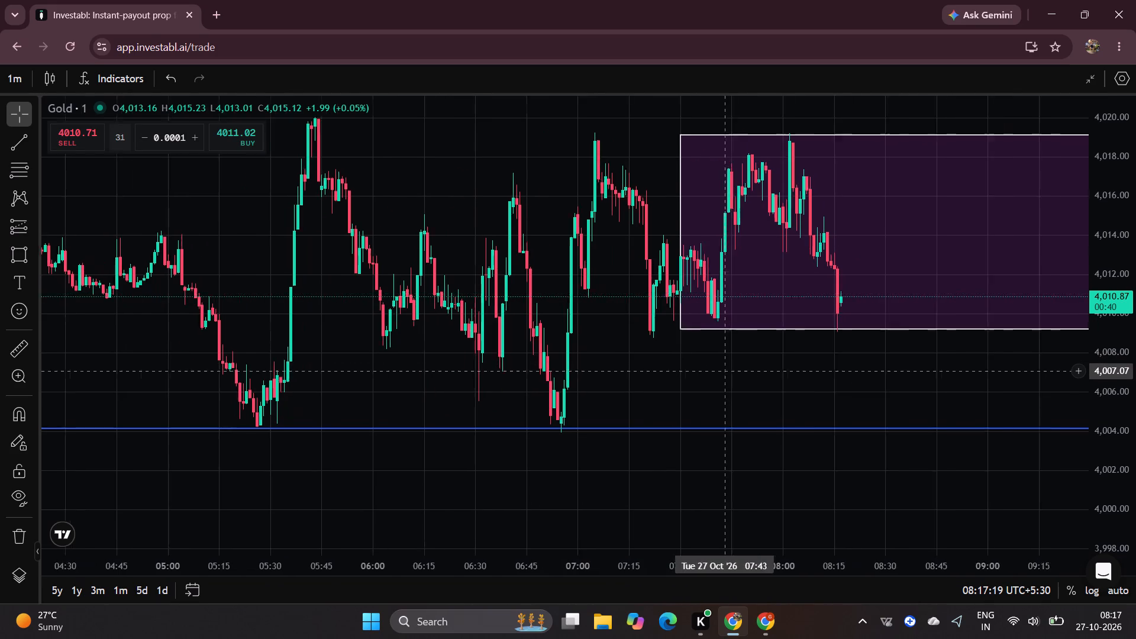
left_click_drag(641, 370, 631, 365)
left_click_drag(726, 374, 693, 406)
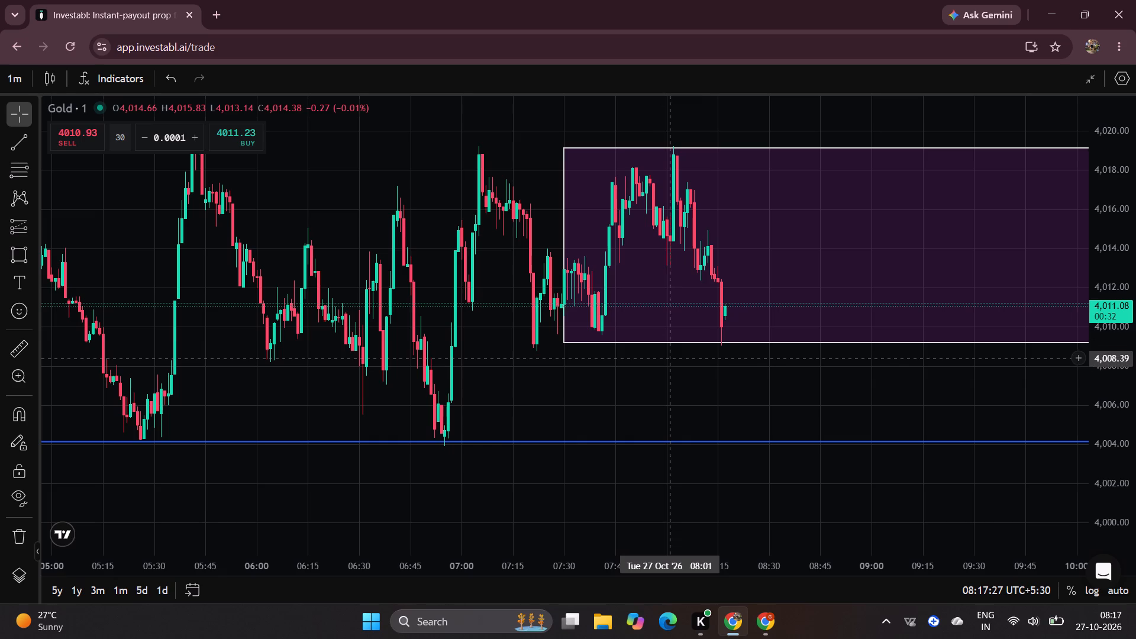
left_click_drag(663, 373, 634, 389)
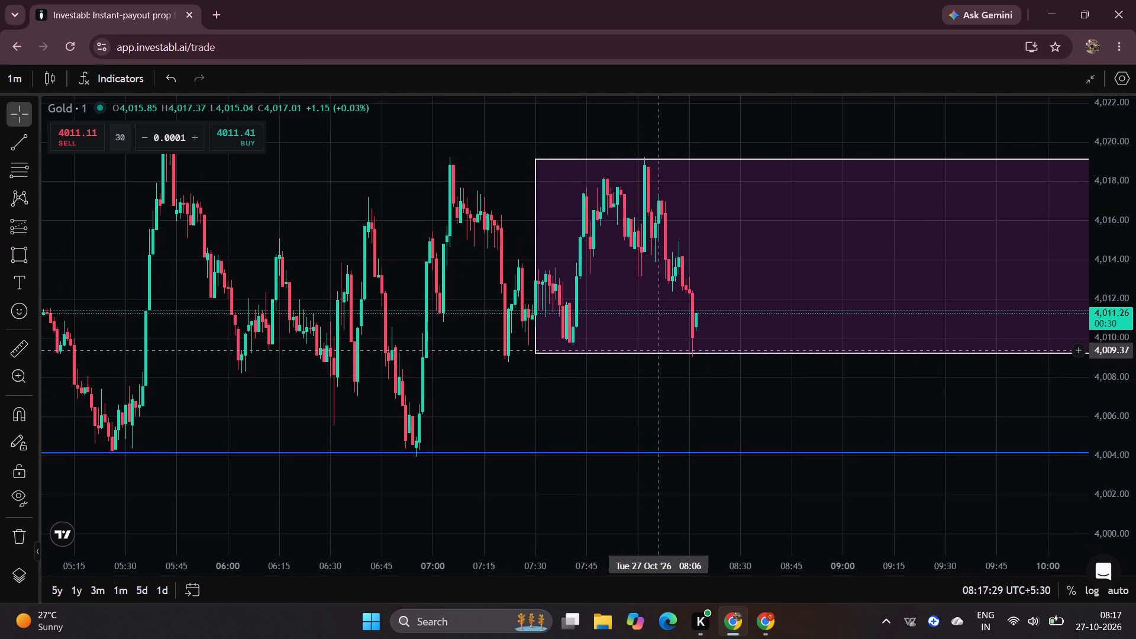
left_click_drag(841, 353, 844, 347)
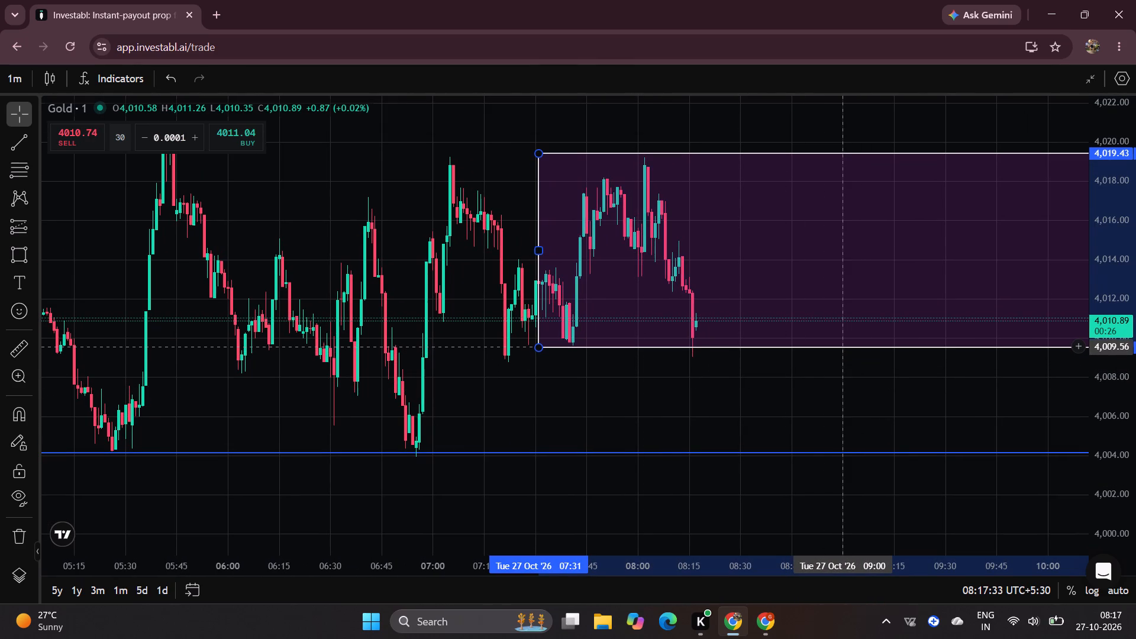
left_click_drag(844, 347, 844, 346)
left_click(843, 378)
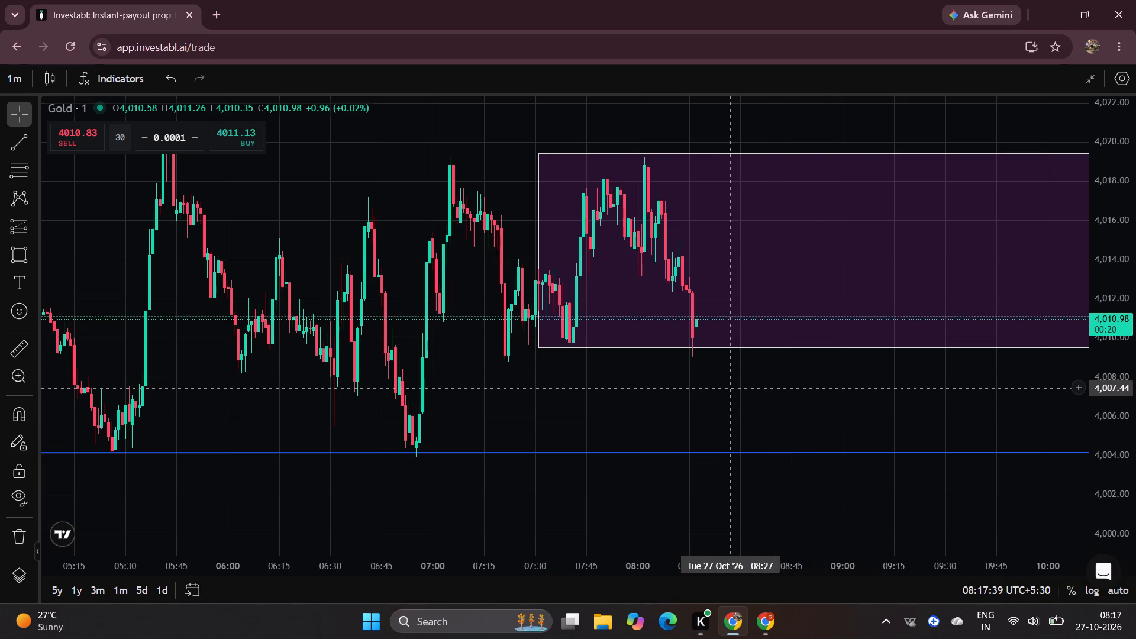
Examine the 1-minute Gold candles near the range rectangle's lower edge and the 4,004 line.
left_click_drag(666, 389, 613, 418)
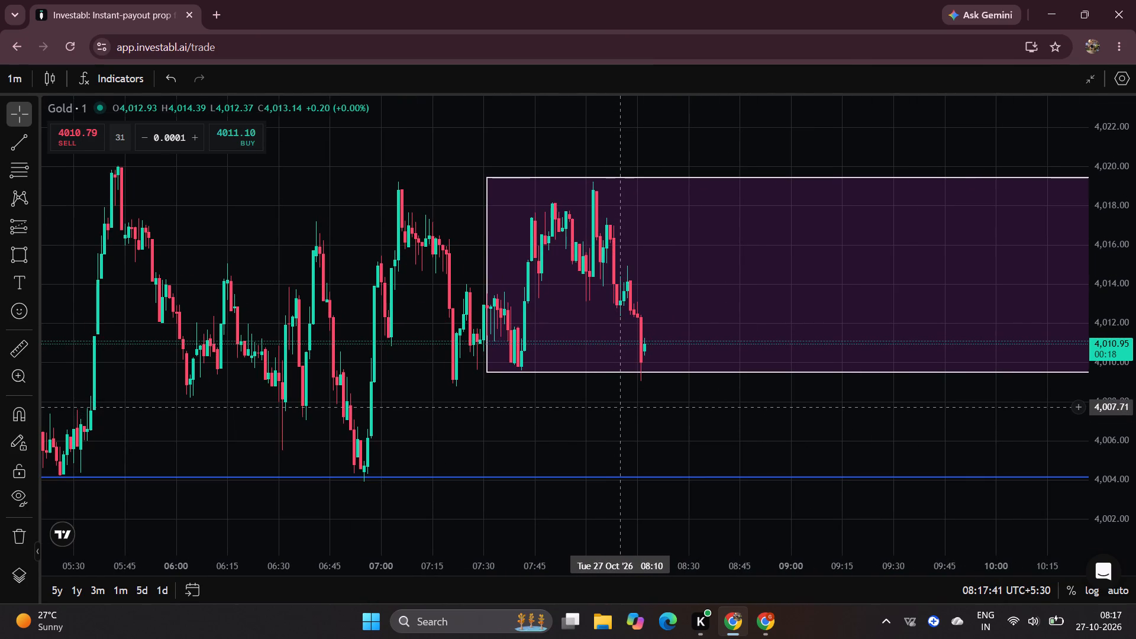
left_click_drag(790, 399, 825, 367)
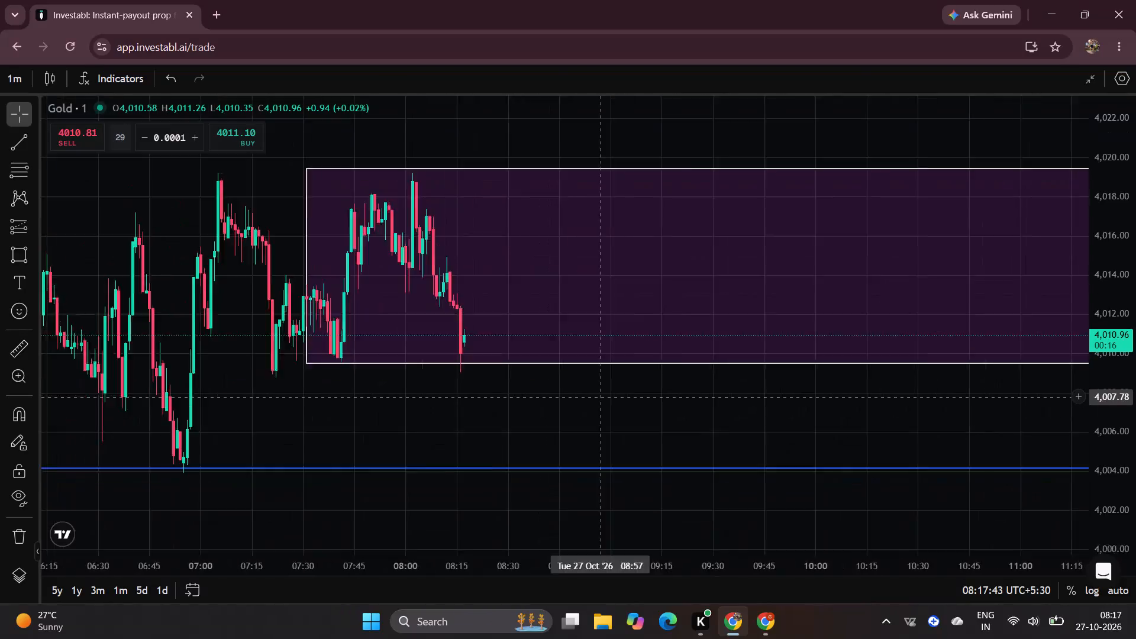
left_click_drag(825, 367, 901, 357)
left_click_drag(673, 369, 749, 373)
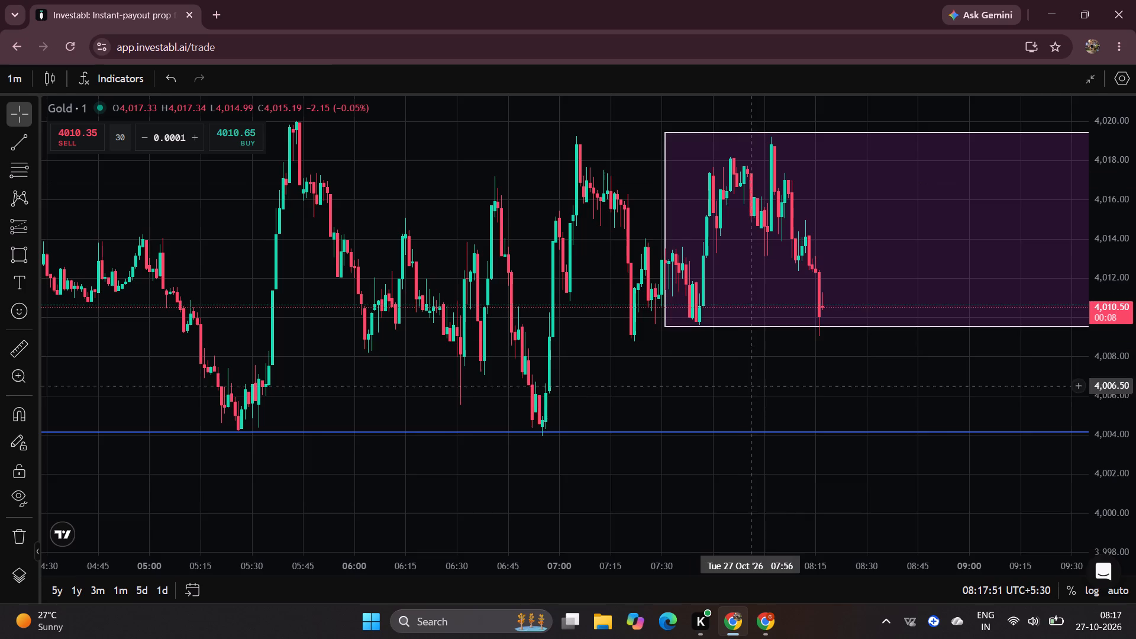
left_click_drag(747, 403, 689, 435)
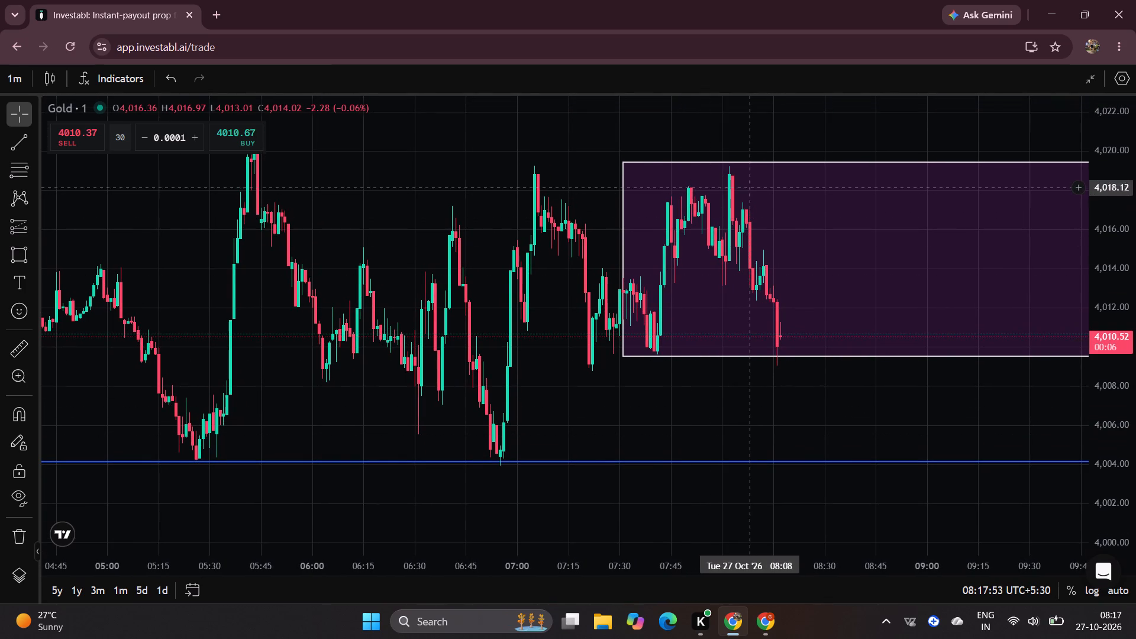
left_click_drag(764, 402, 690, 395)
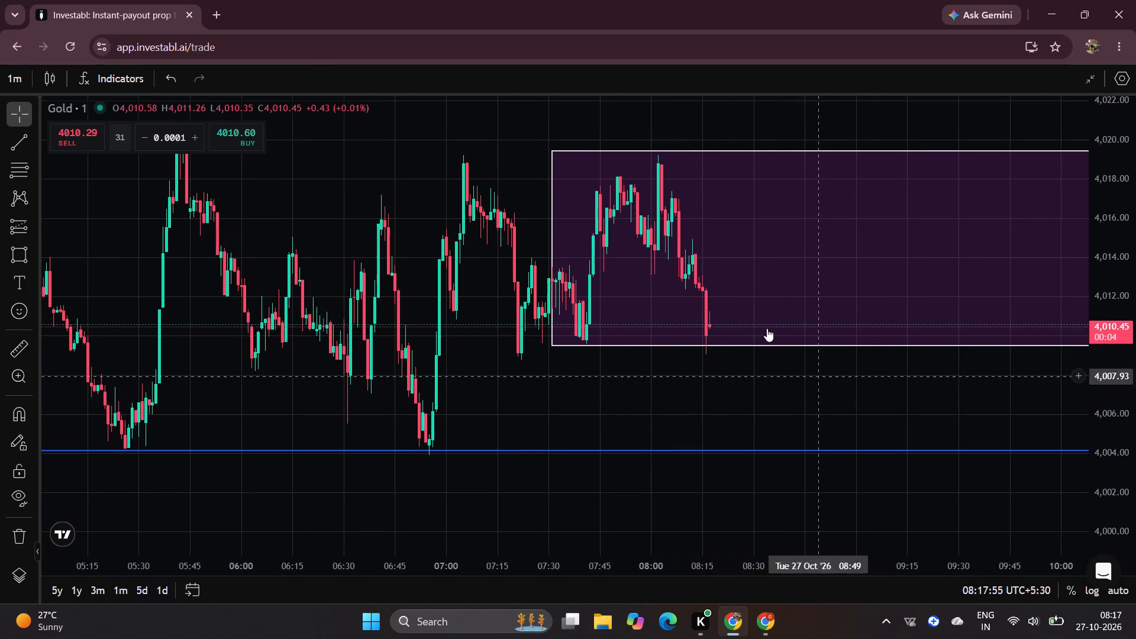
left_click_drag(732, 398, 673, 396)
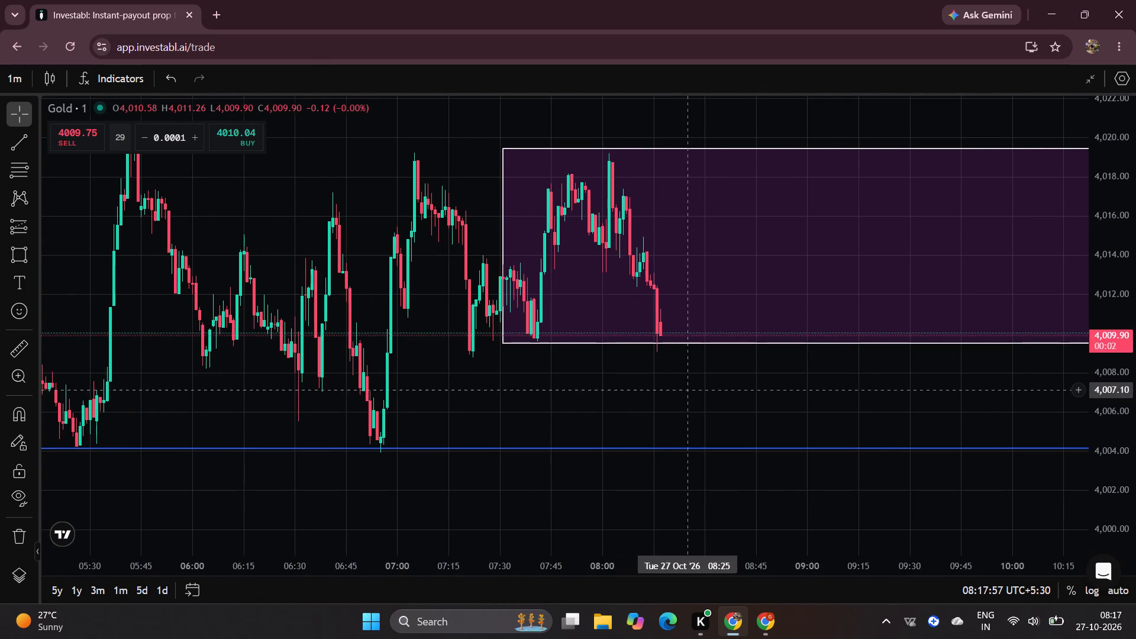
left_click_drag(648, 400, 602, 398)
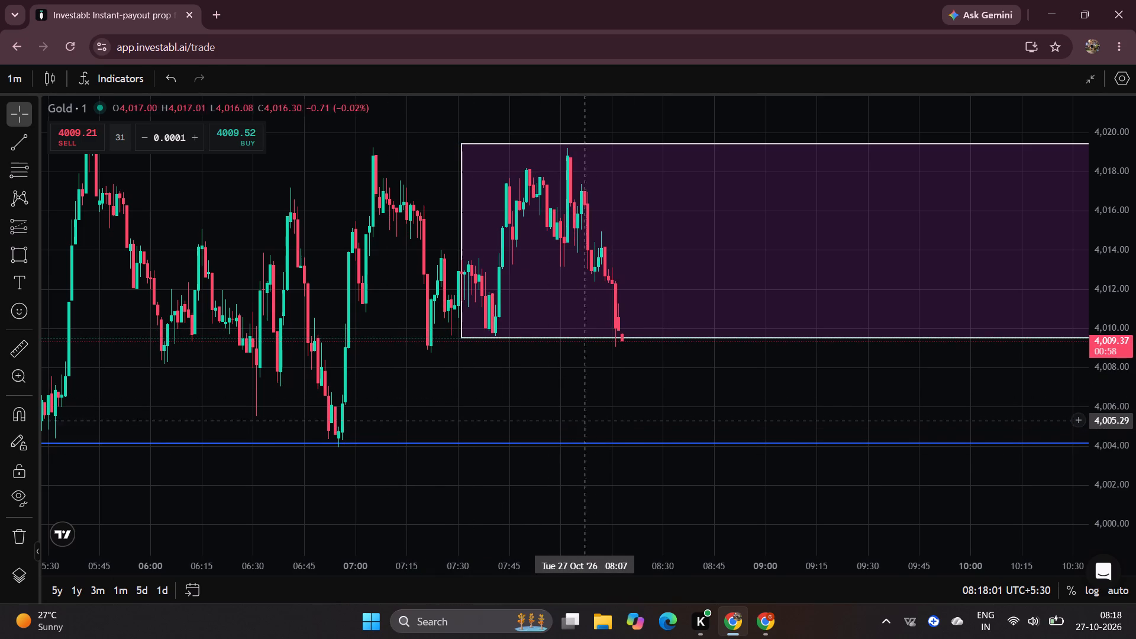
Switch to the Tradfye terminal to check the 5-minute XAUT/USDT whale activity, returning to the Investabl Gold chart.
key("alt+Tab")
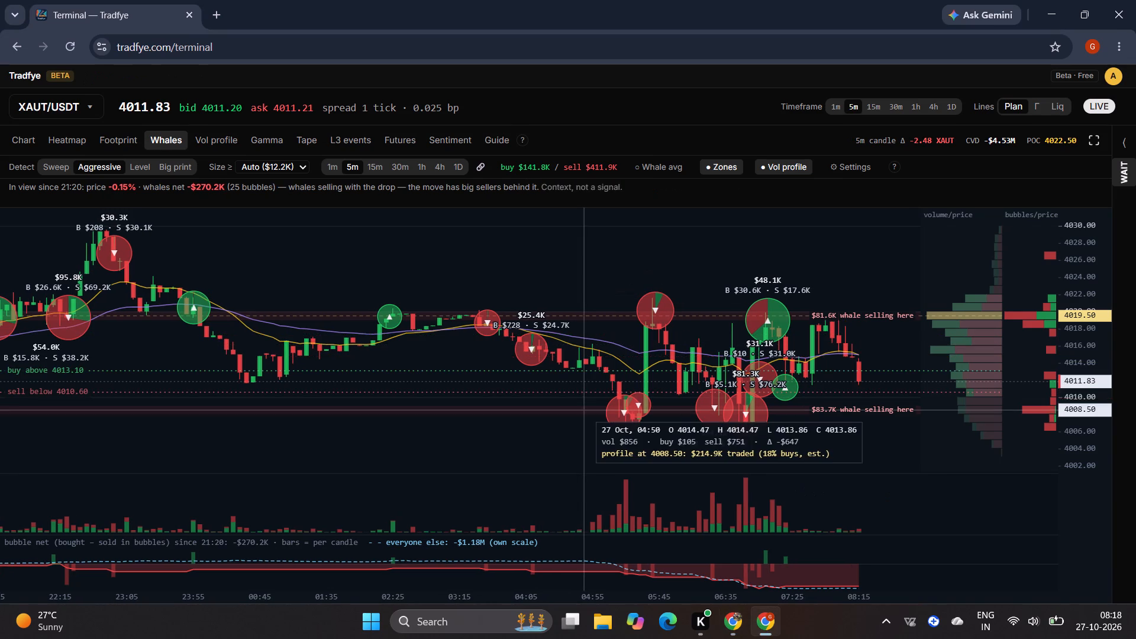
key("alt+Tab")
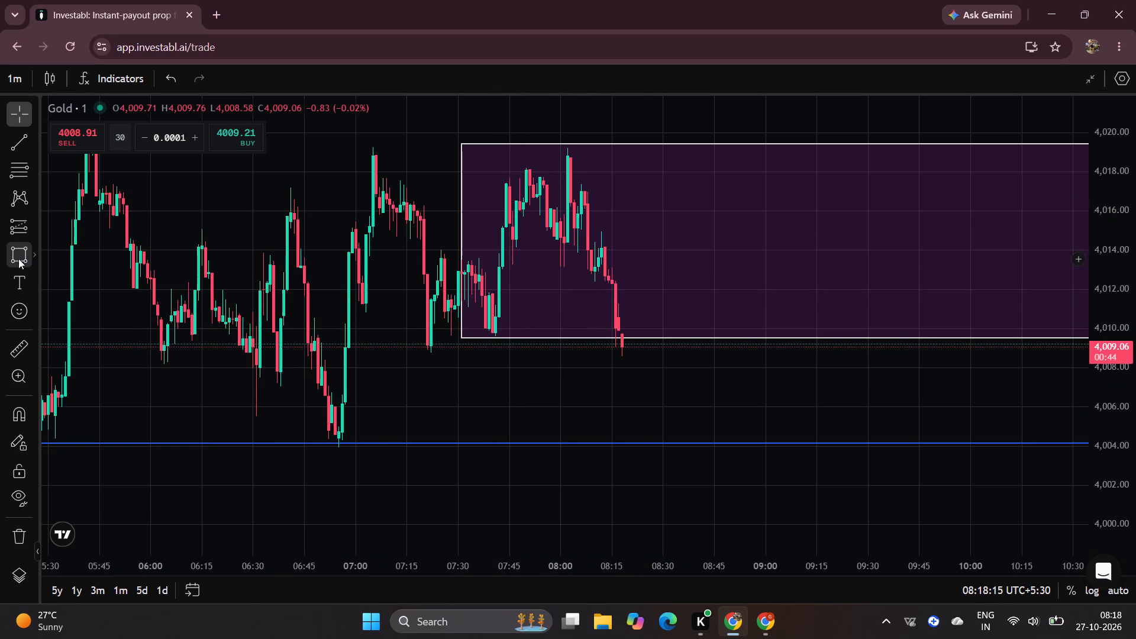
Draw a narrow rectangle inside the range from about 4,012.5 to 4,011.5, spanning roughly 07:44 to 09:01.
left_click(35, 253)
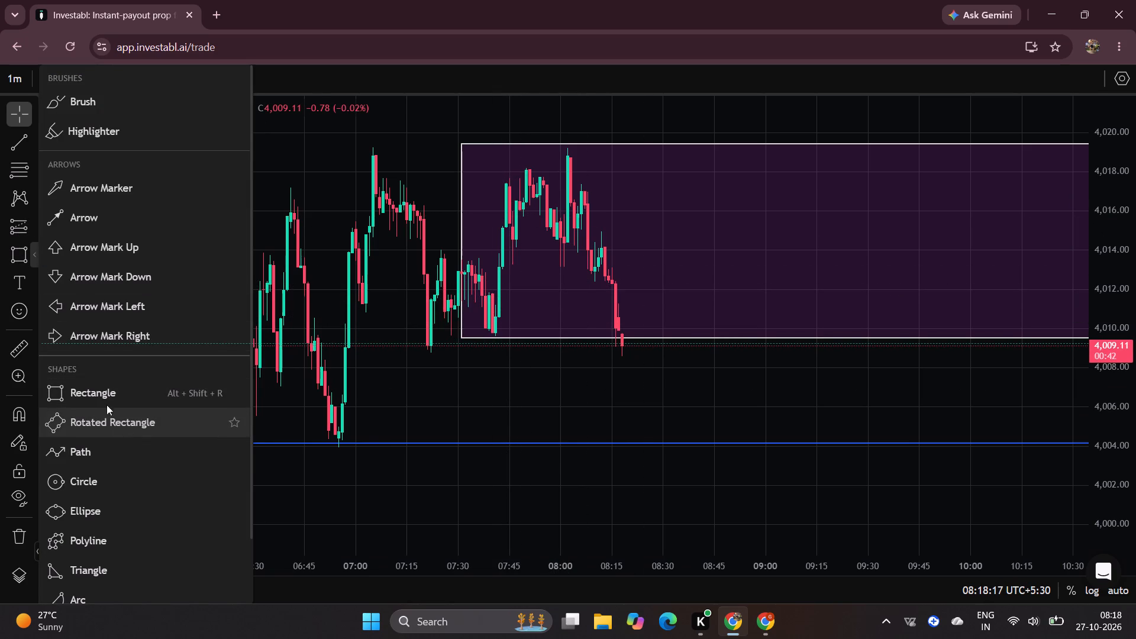
left_click(111, 396)
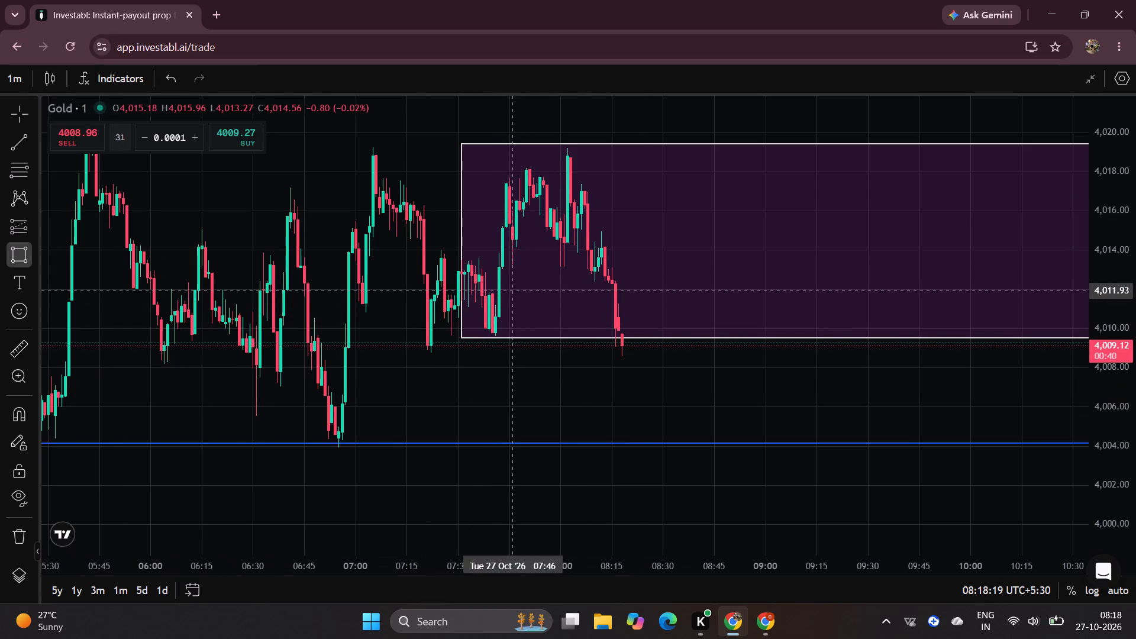
left_click_drag(505, 282, 505, 293)
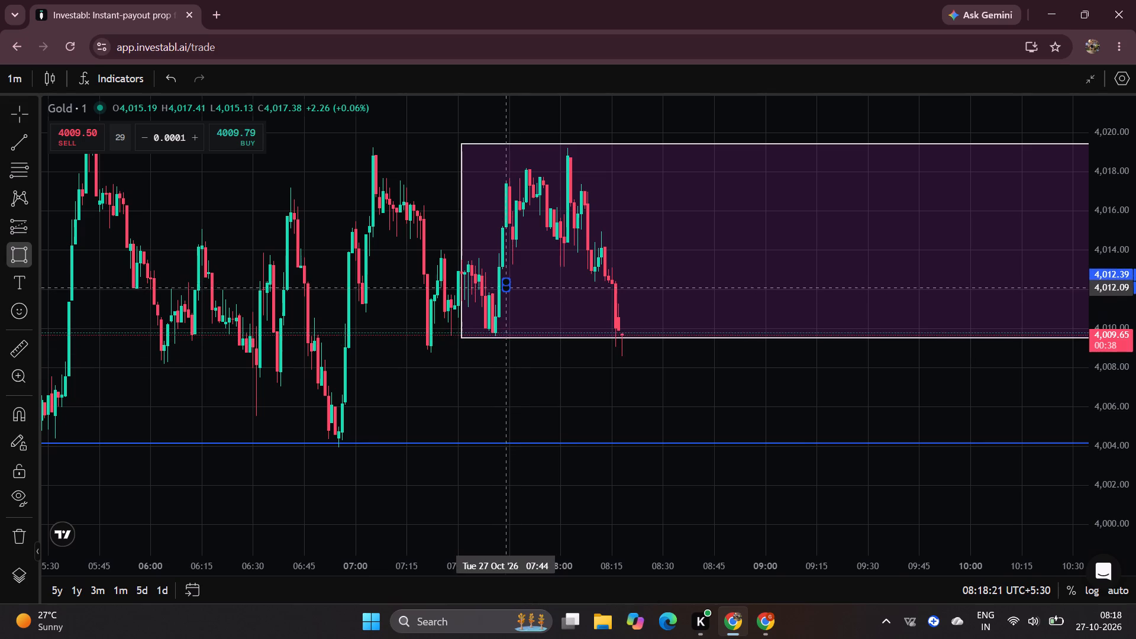
left_click_drag(505, 293, 769, 300)
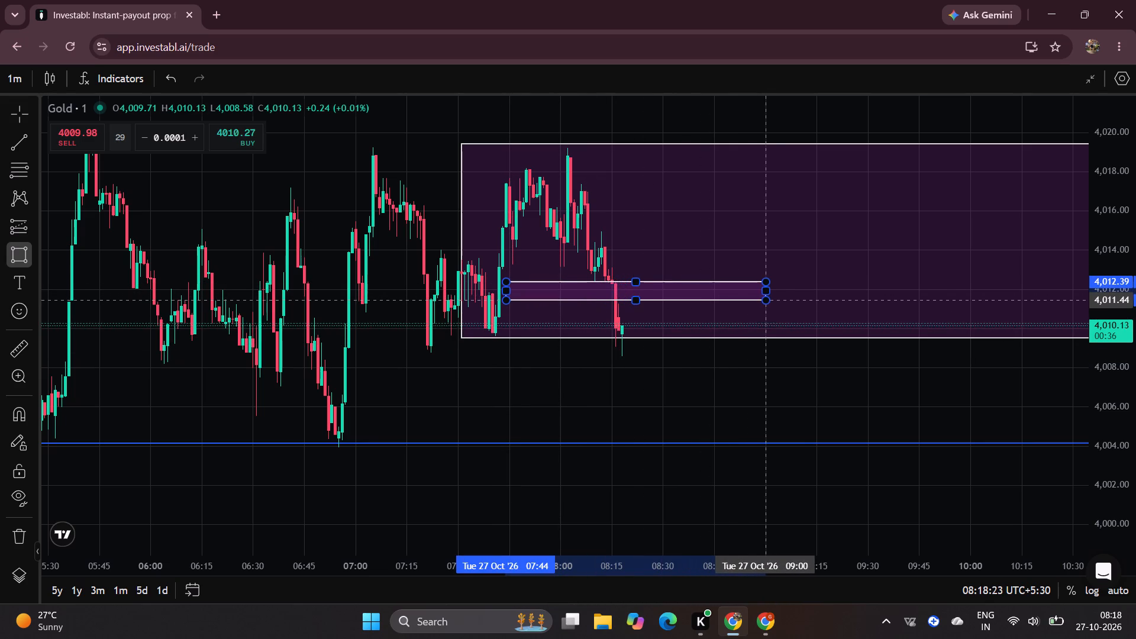
left_click_drag(769, 300, 771, 301)
left_click(771, 301)
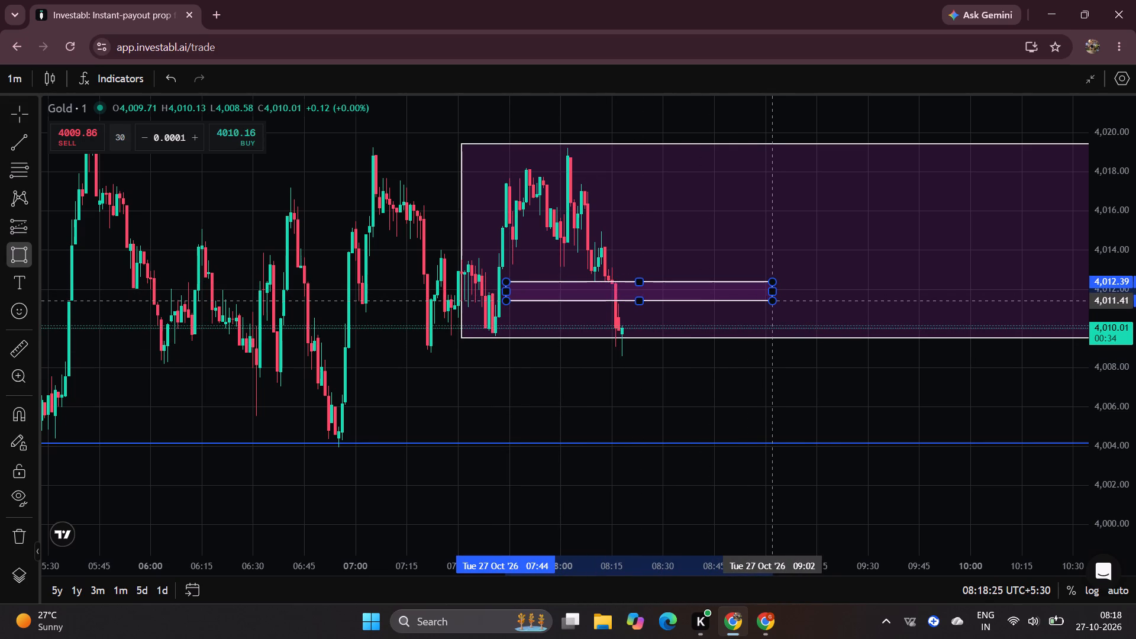
left_click(771, 513)
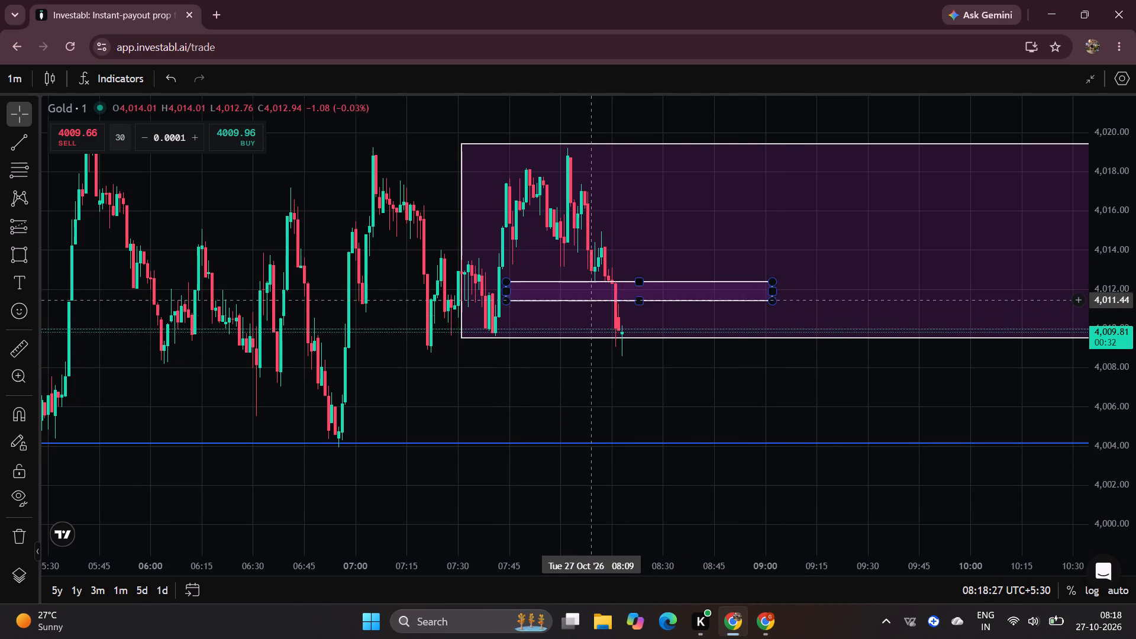
left_click(590, 293)
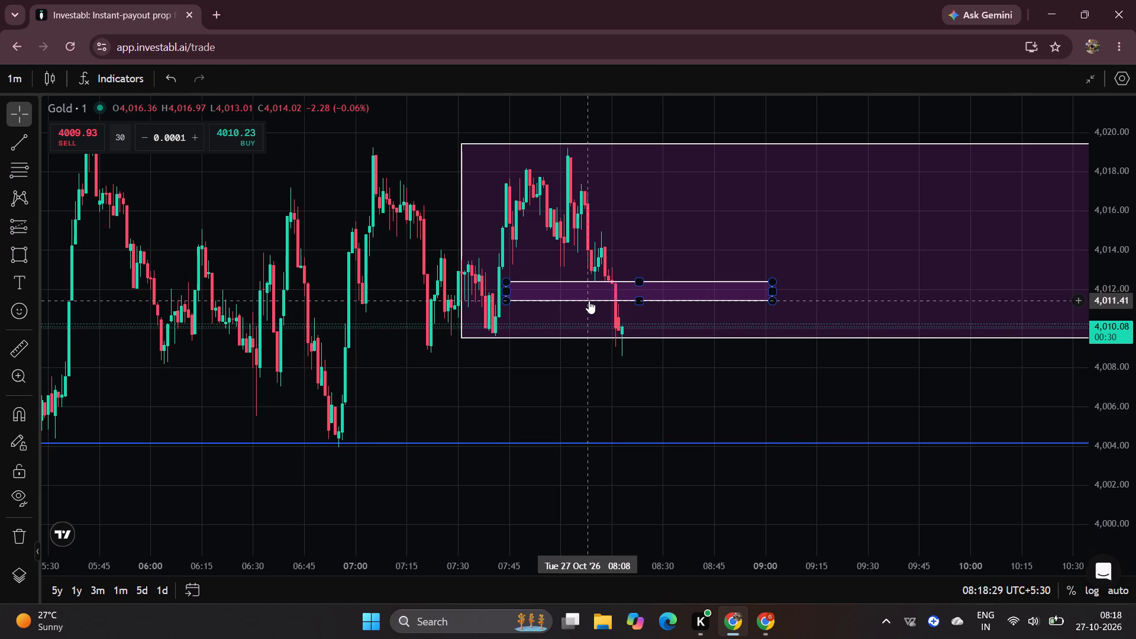
left_click_drag(589, 301, 583, 299)
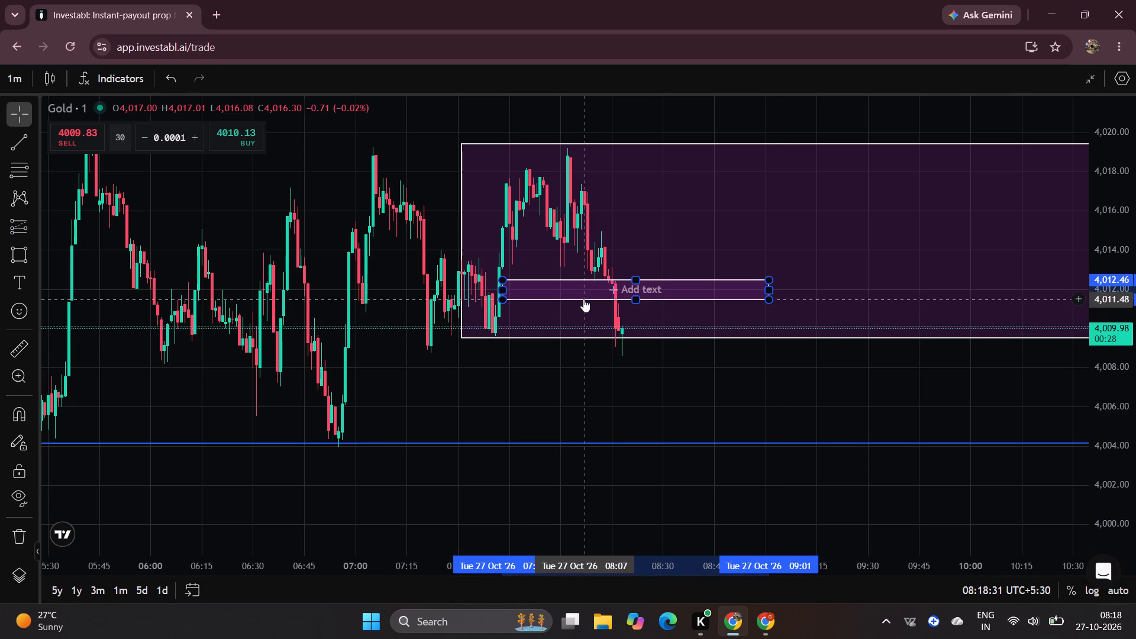
left_click(578, 408)
Draw a second rectangle over the range's lower edge from about 4,010.1 to 4,008.4, spanning 06:59 to about 09:01.
left_click_drag(544, 411, 559, 362)
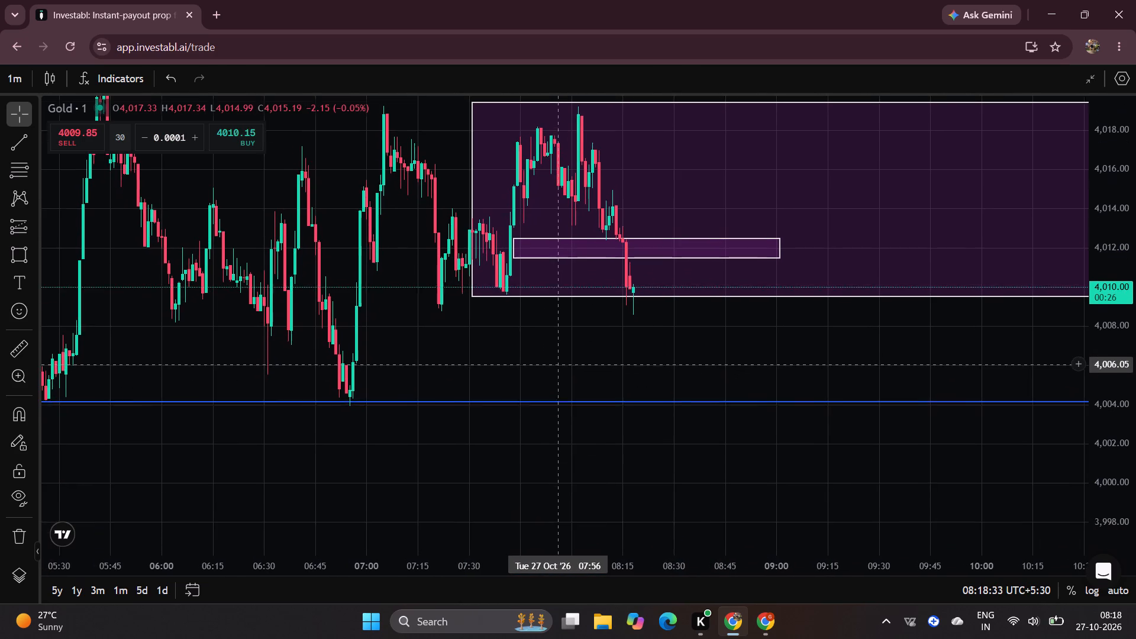
left_click_drag(559, 362, 559, 360)
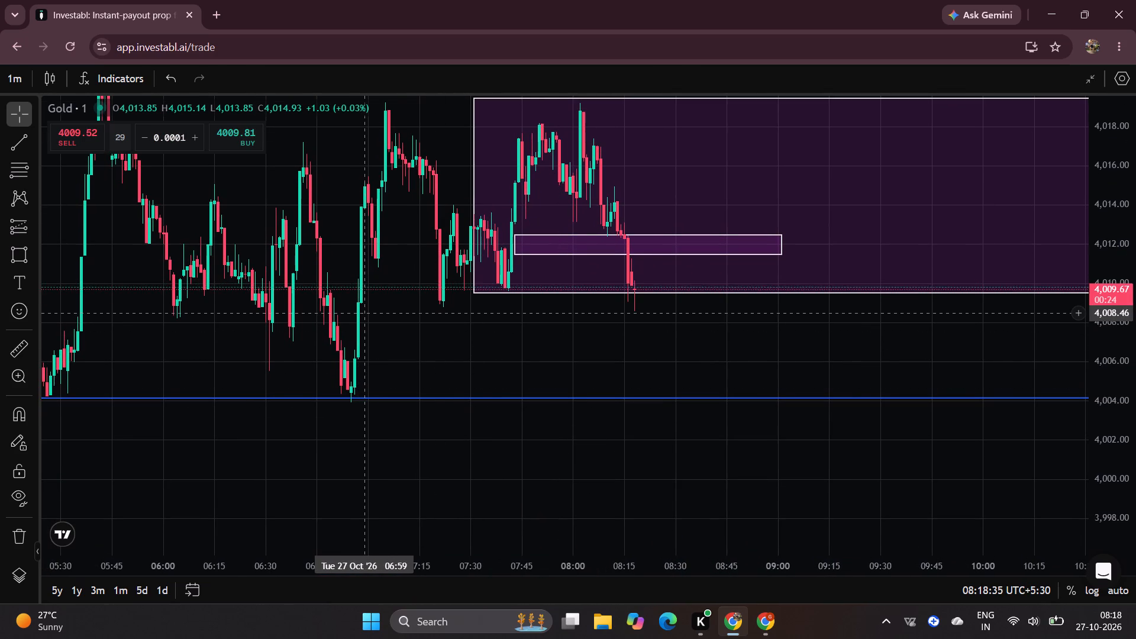
left_click(21, 245)
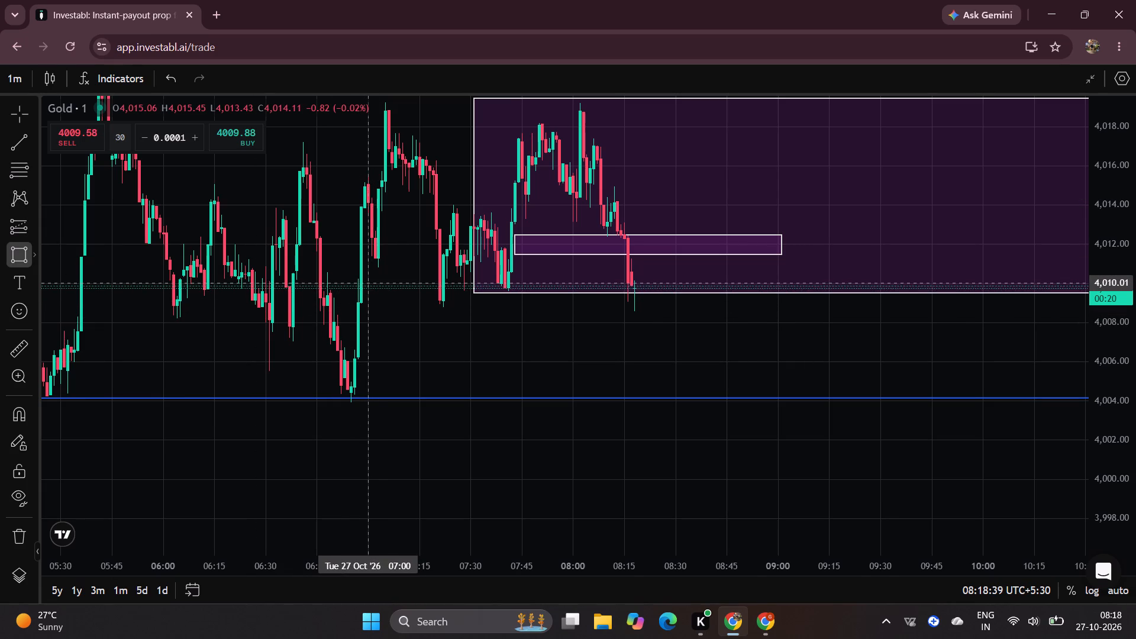
left_click_drag(365, 282, 600, 310)
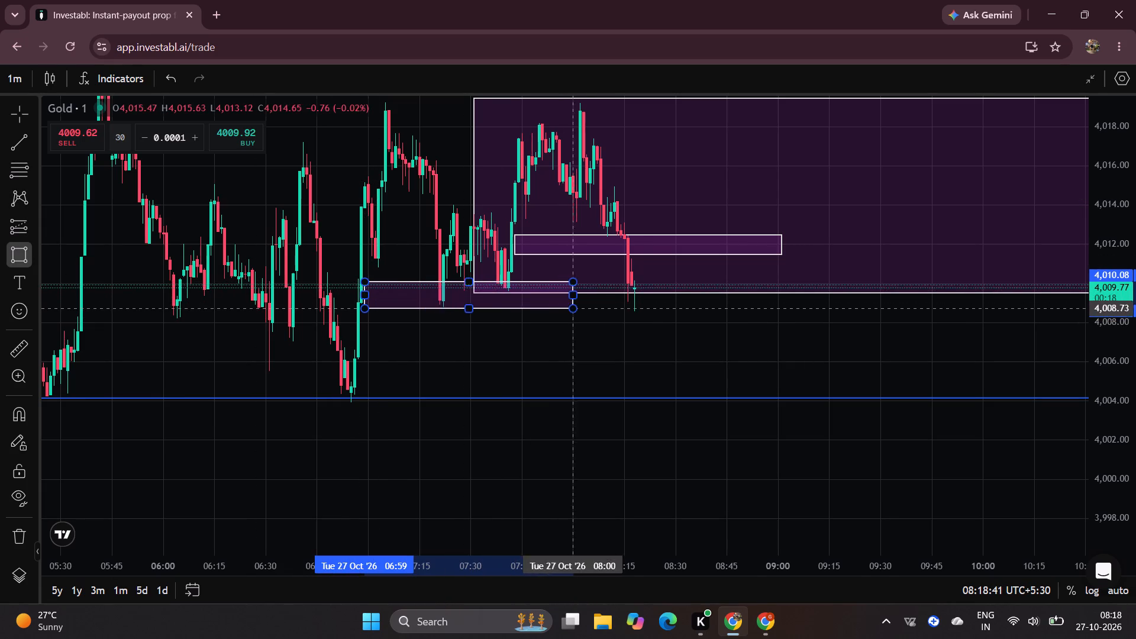
left_click_drag(600, 310, 782, 314)
left_click(781, 314)
left_click(717, 370)
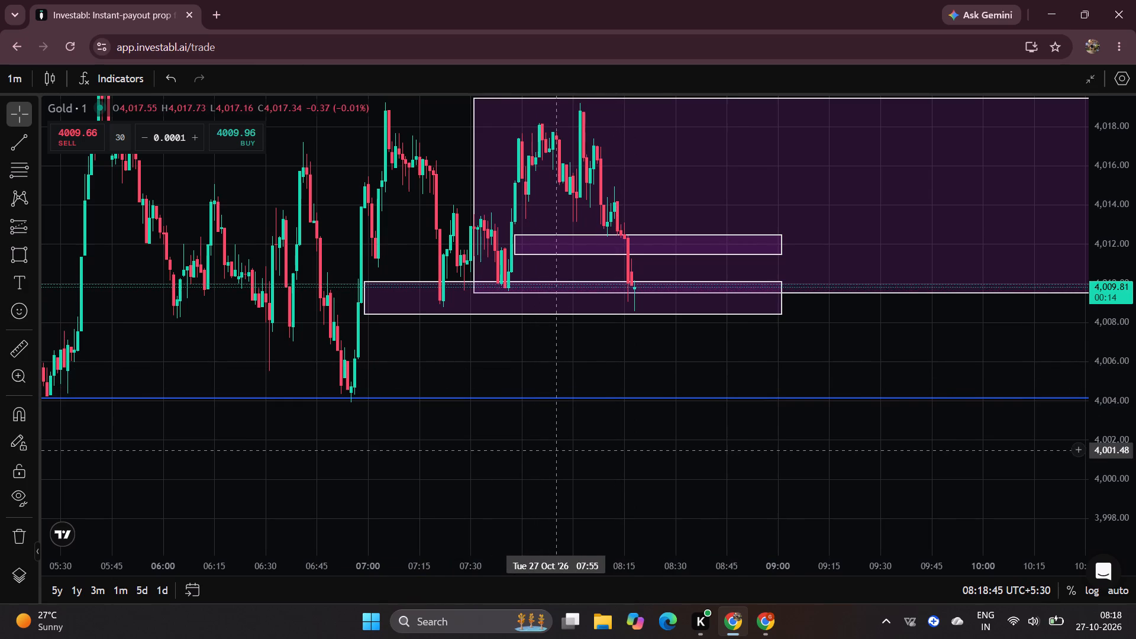
Examine the 1-minute Gold price action against the two narrow rectangles and the 4,004 line.
left_click_drag(617, 463, 575, 474)
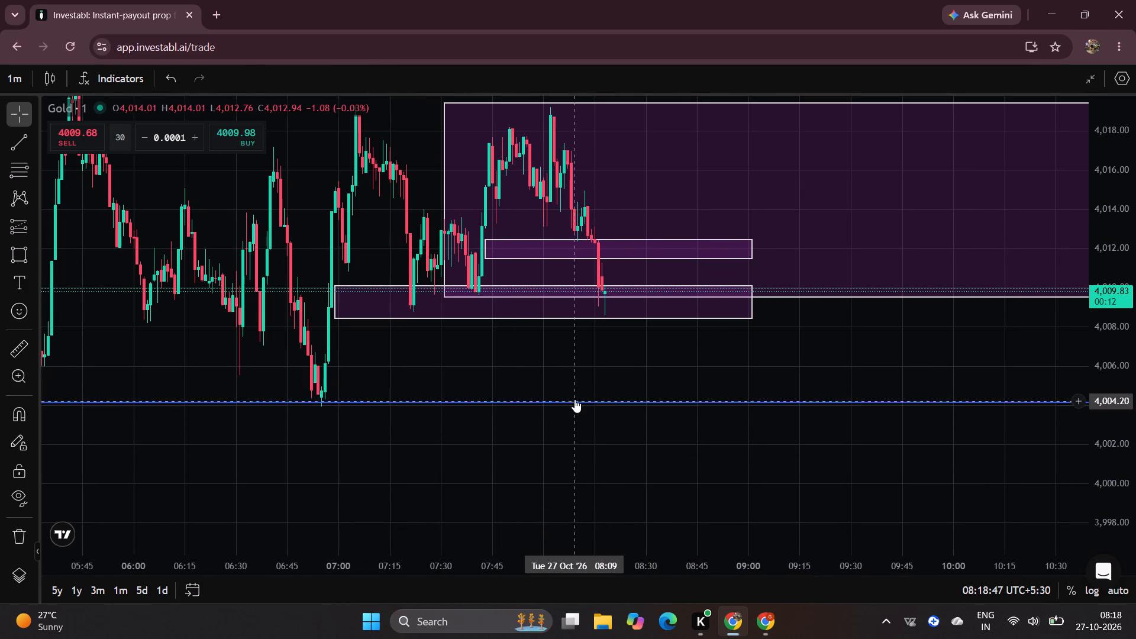
left_click_drag(438, 364, 459, 380)
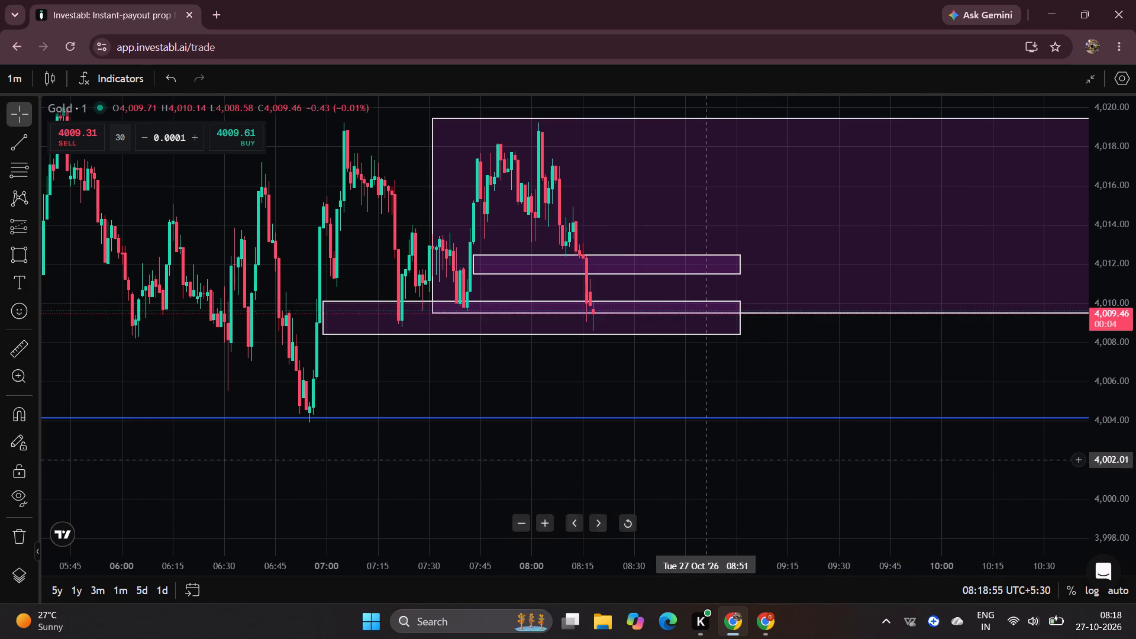
scroll(1124, 347, "up", 1)
scroll(1124, 347, "down", 3)
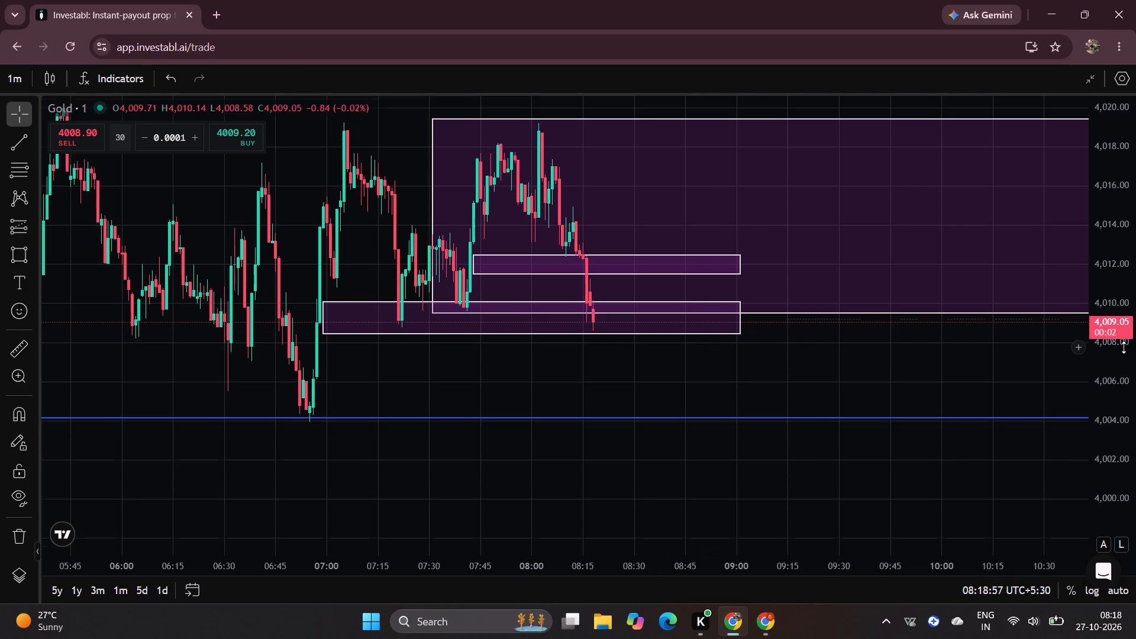
scroll(1124, 347, "down", 4)
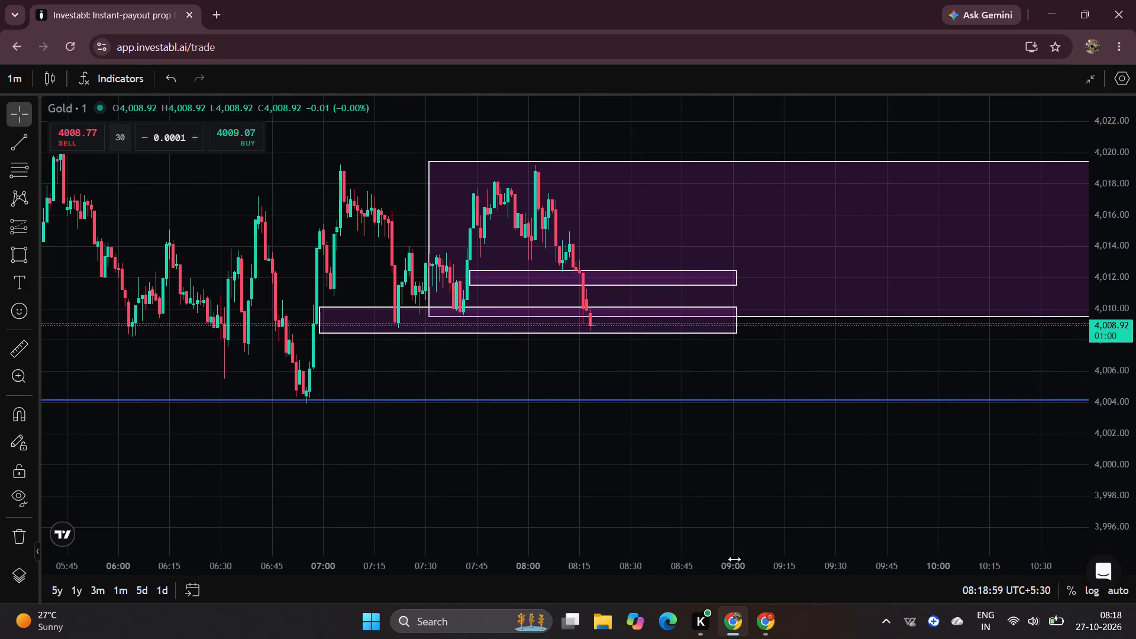
scroll(731, 559, "down", 1)
left_click_drag(766, 441, 631, 462)
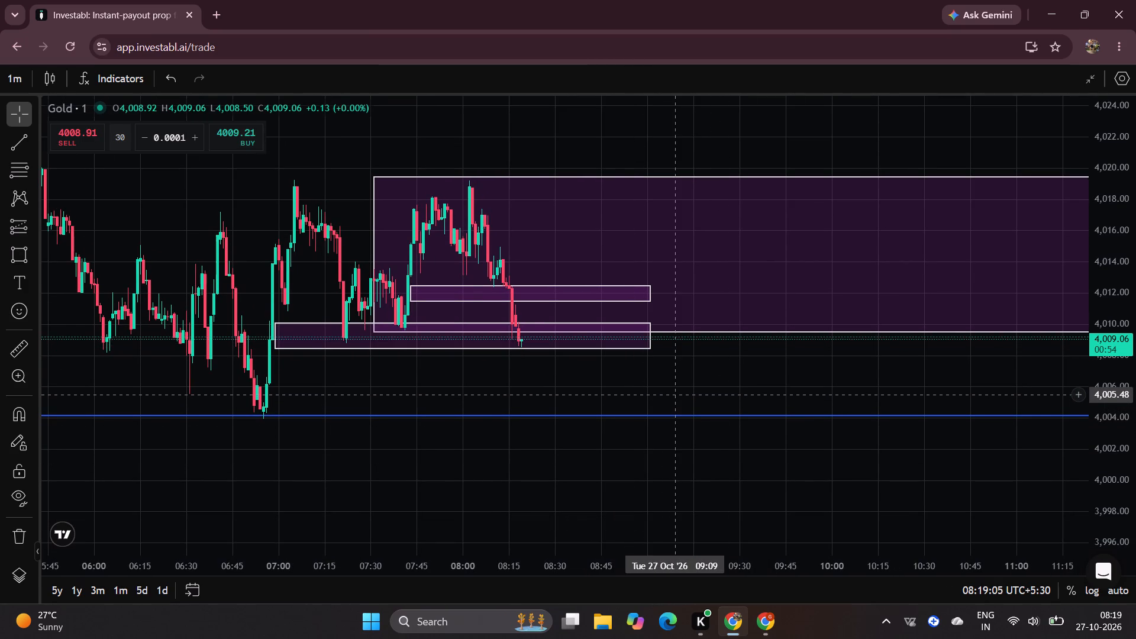
left_click_drag(602, 392, 689, 380)
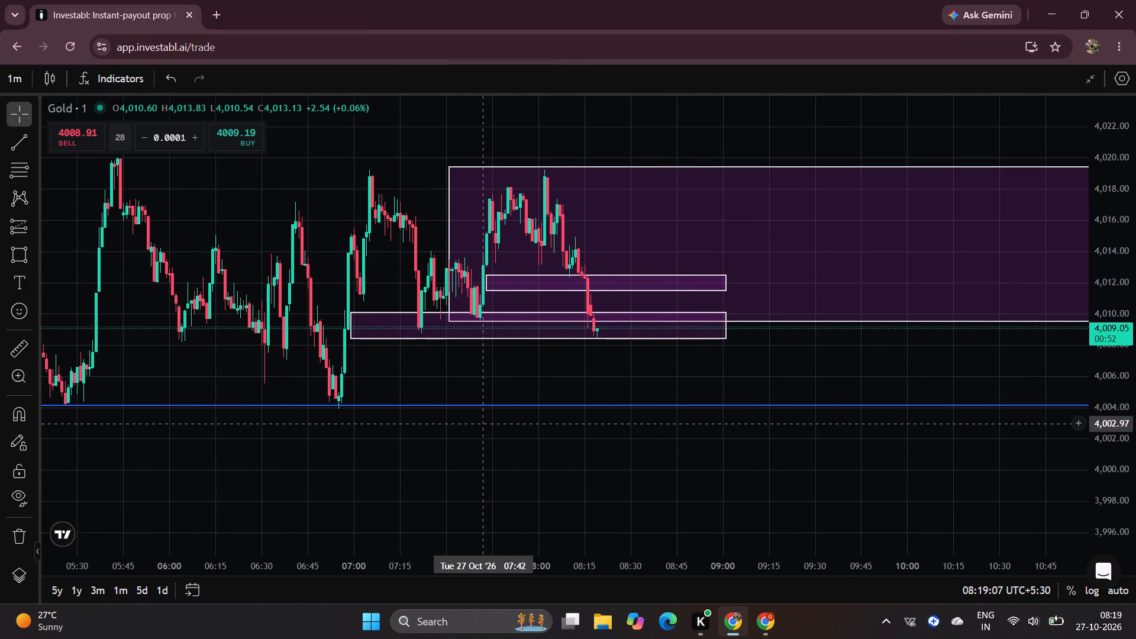
left_click_drag(506, 456, 578, 469)
Switch the Gold chart to the 4-hour timeframe.
left_click(9, 83)
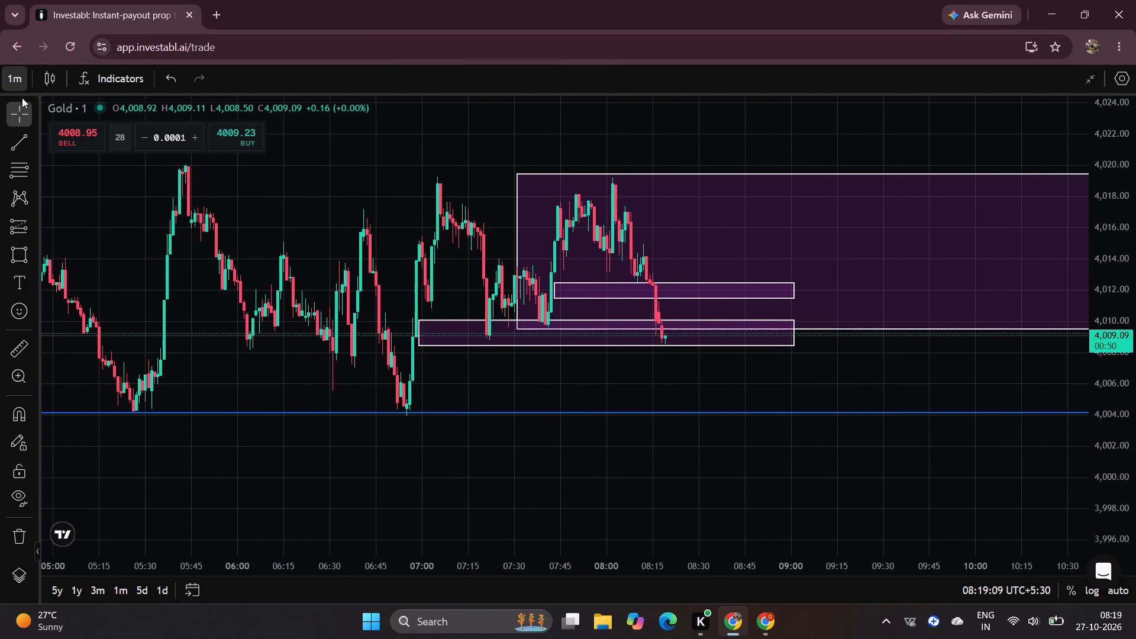
left_click(34, 280)
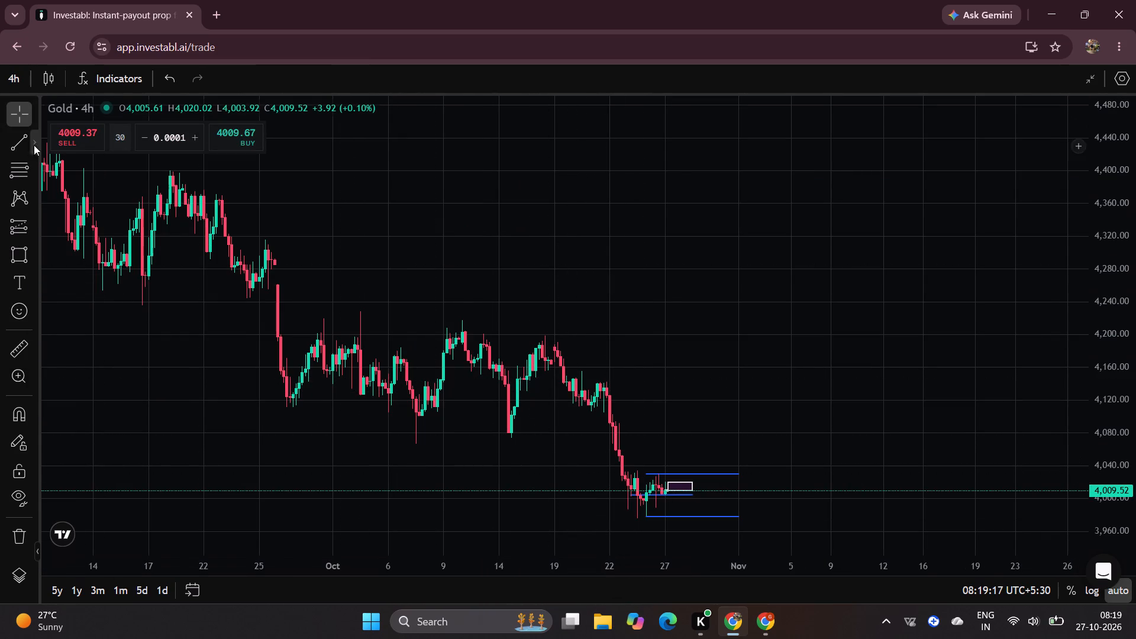
Review Gold on the 1-hour, 30-minute, 15-minute and 5-minute timeframes, finishing on the 1-minute chart around the marked zones.
left_click(12, 78)
left_click(22, 248)
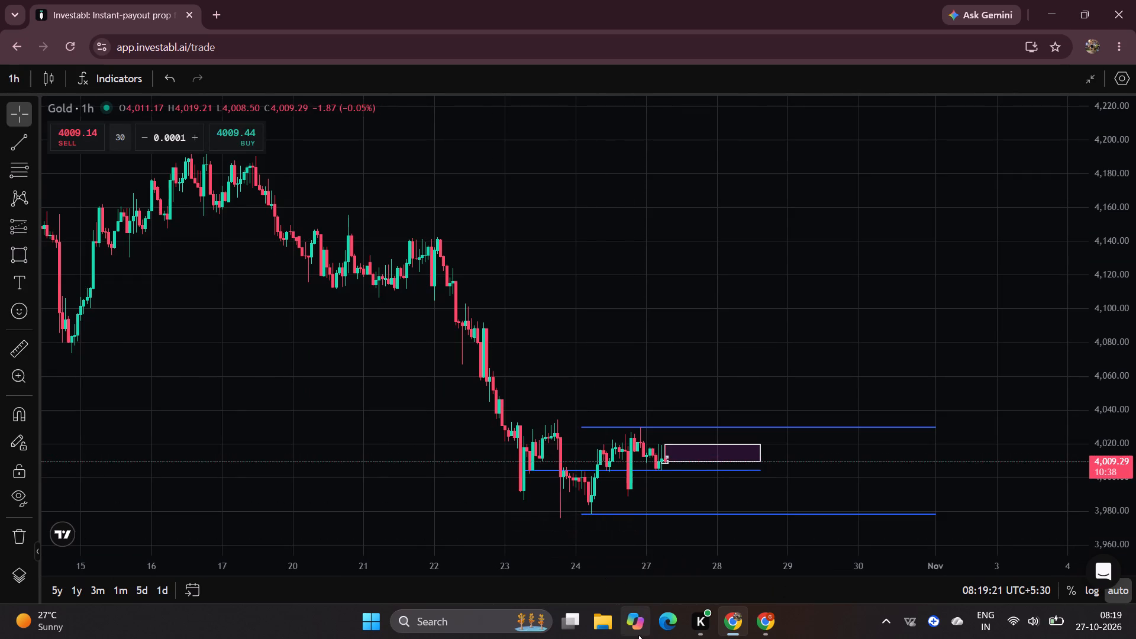
left_click(18, 89)
left_click(27, 204)
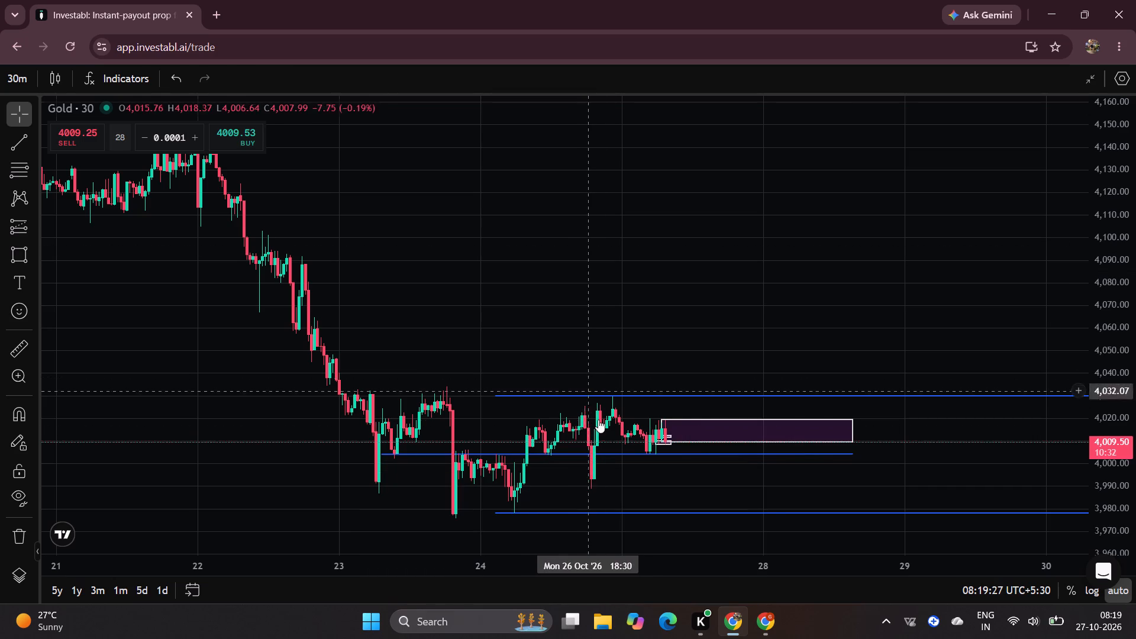
left_click(14, 77)
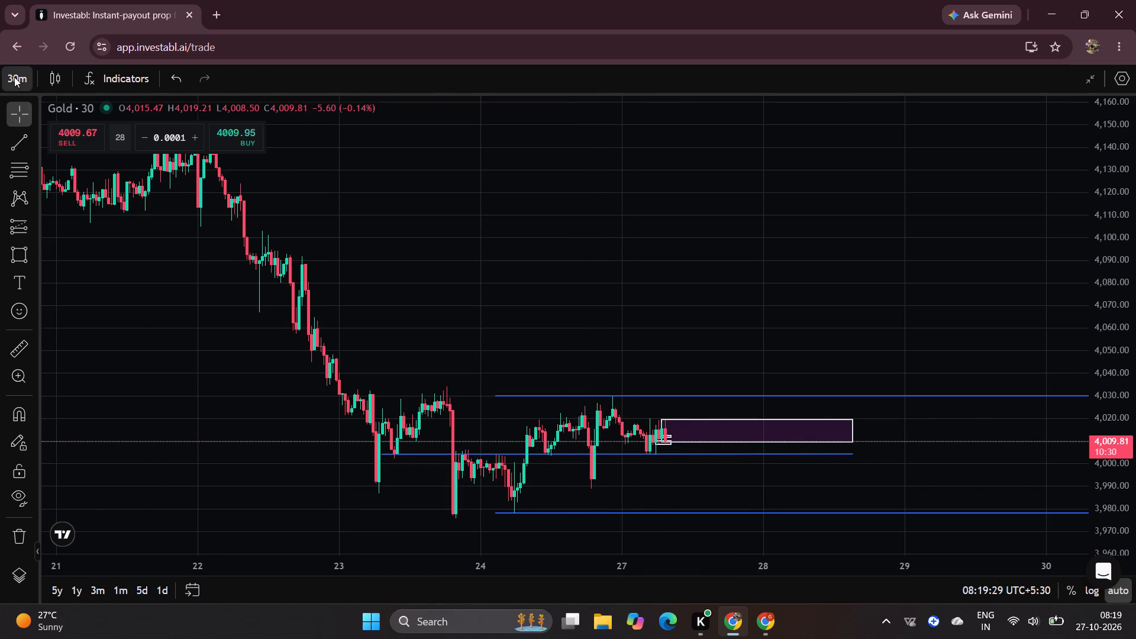
left_click(27, 186)
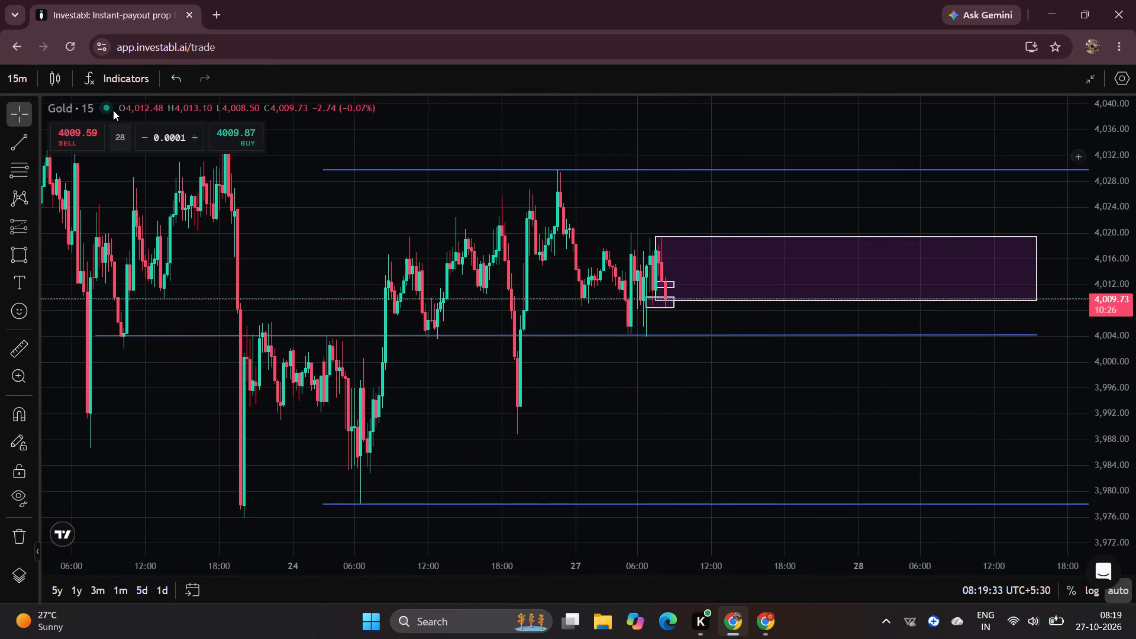
left_click(2, 64)
left_click(11, 75)
left_click(23, 88)
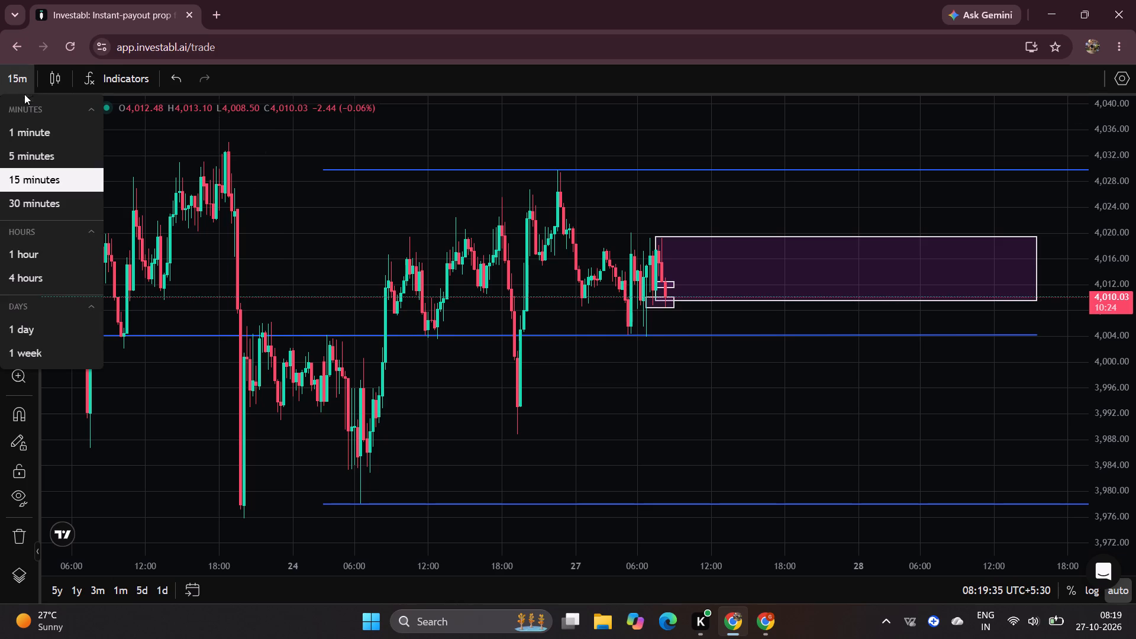
left_click(27, 151)
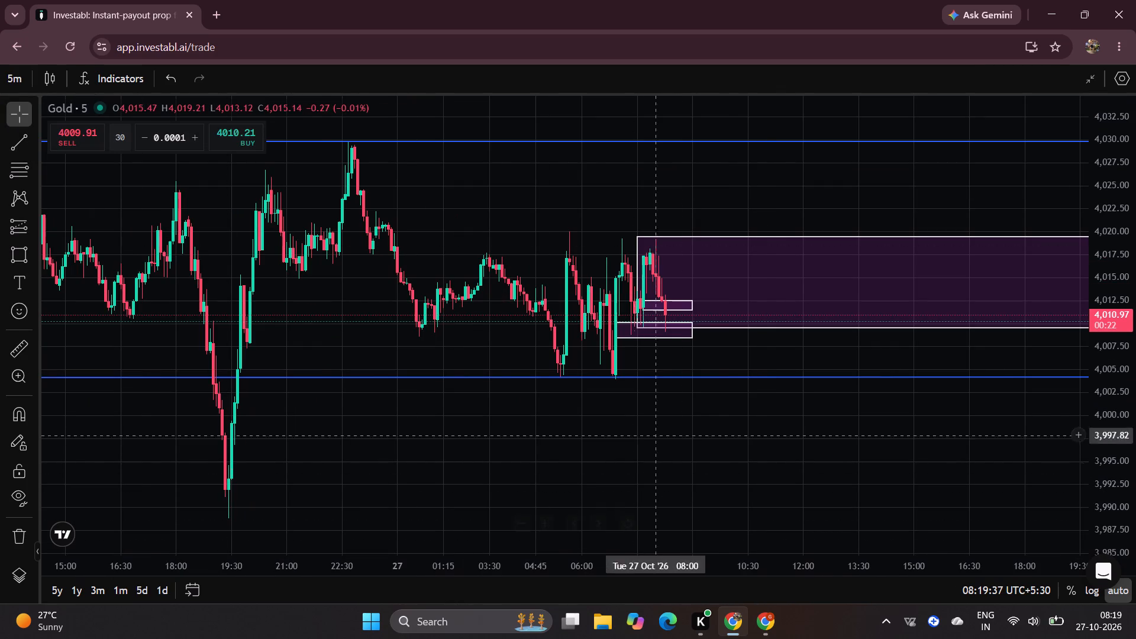
left_click(14, 72)
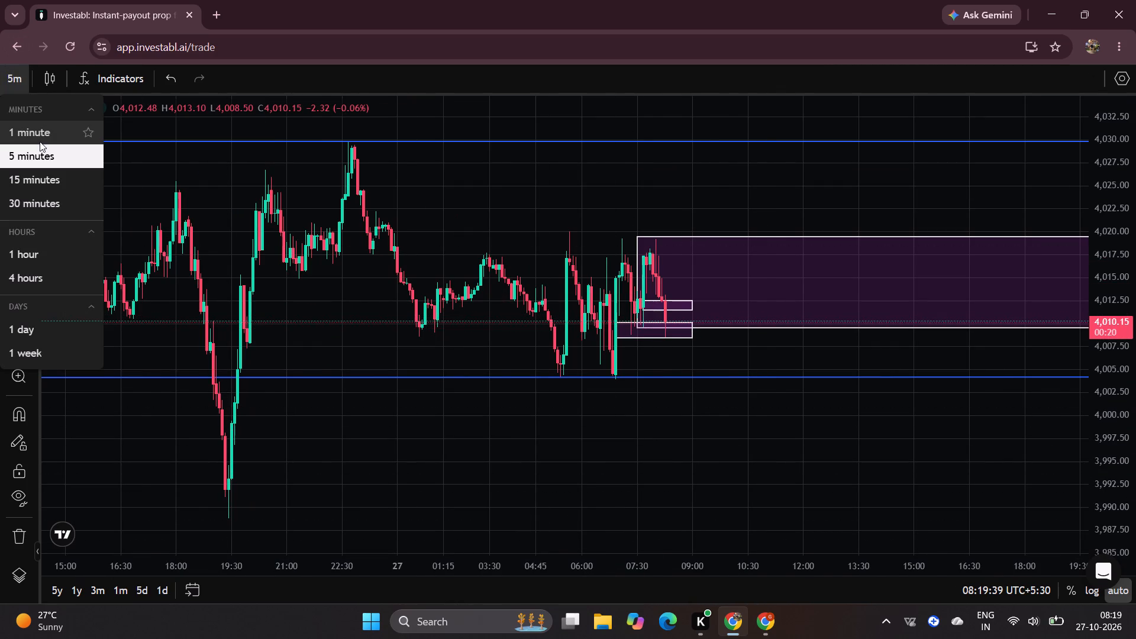
left_click(35, 133)
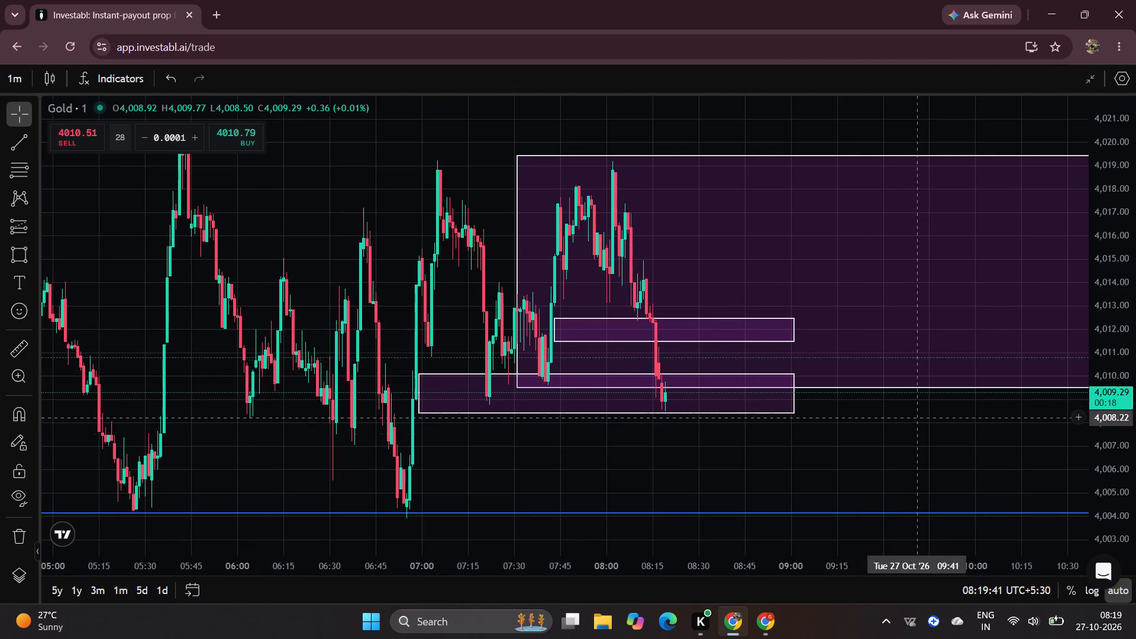
left_click_drag(911, 435, 889, 386)
left_click_drag(821, 467, 767, 451)
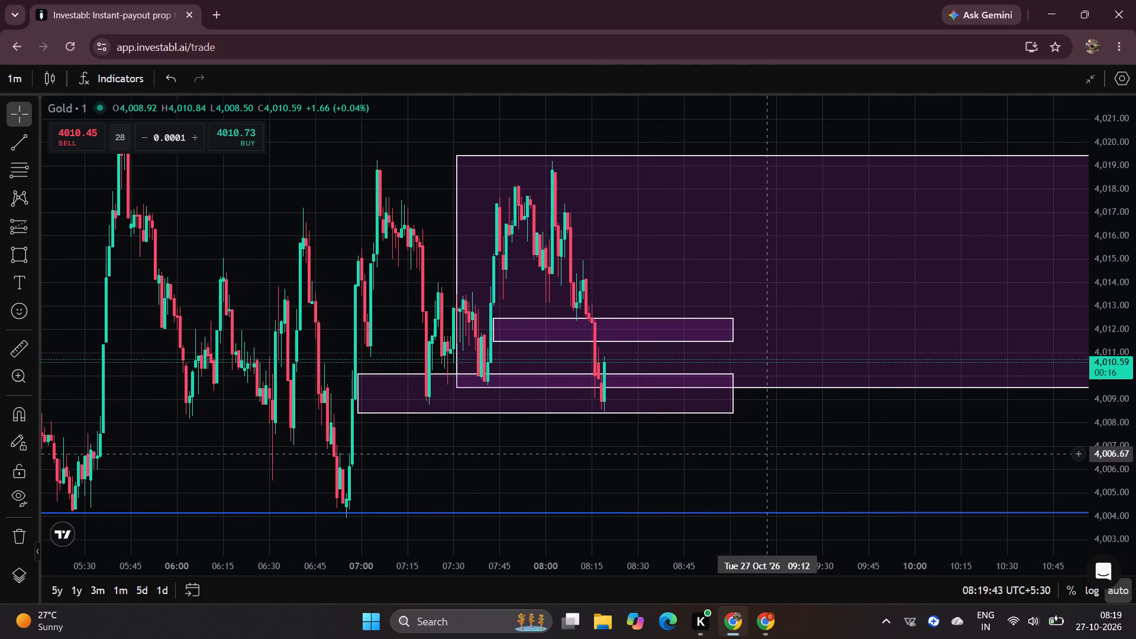
left_click_drag(767, 451, 769, 447)
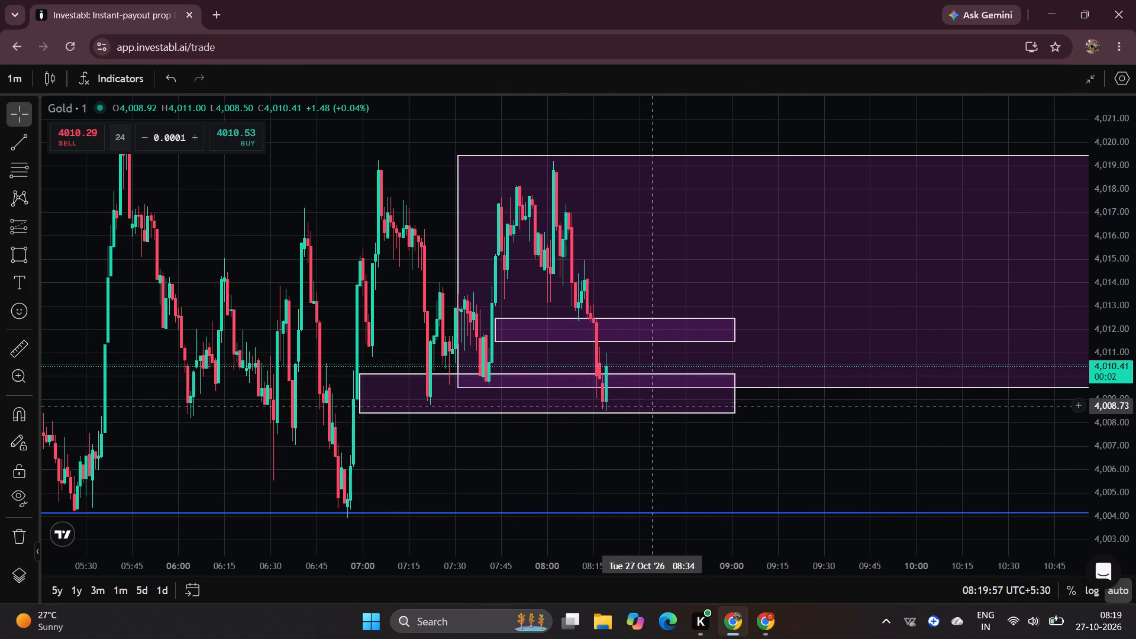
Leave the fullscreen chart to review the account's trading goals and drawdown limits, and return to the fullscreen chart.
key("Escape")
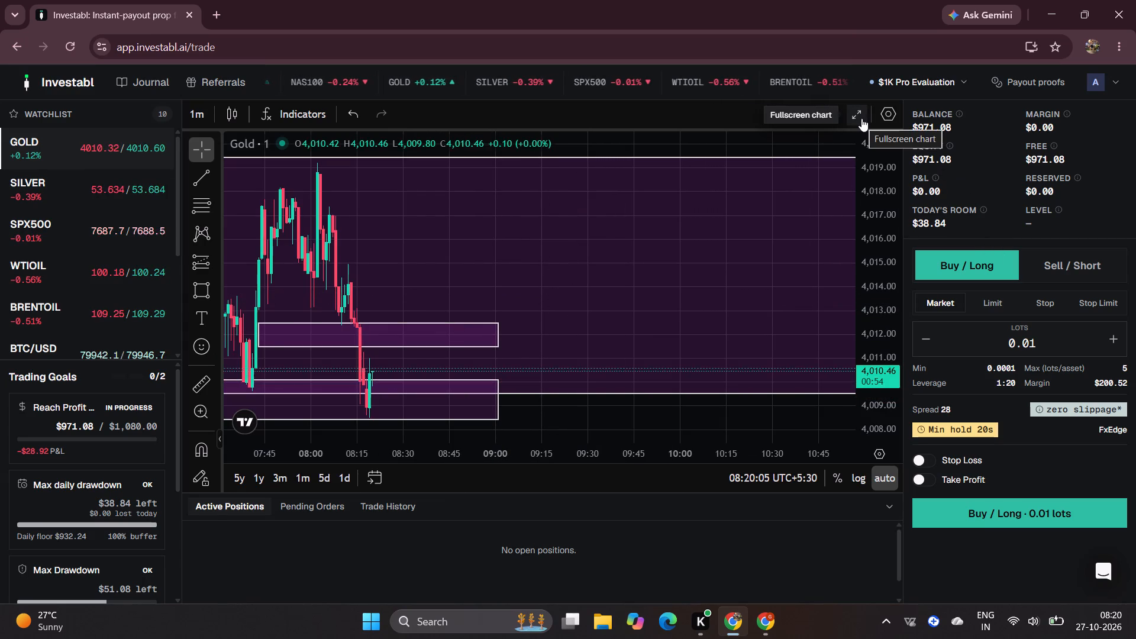
scroll(78, 487, "down", 3)
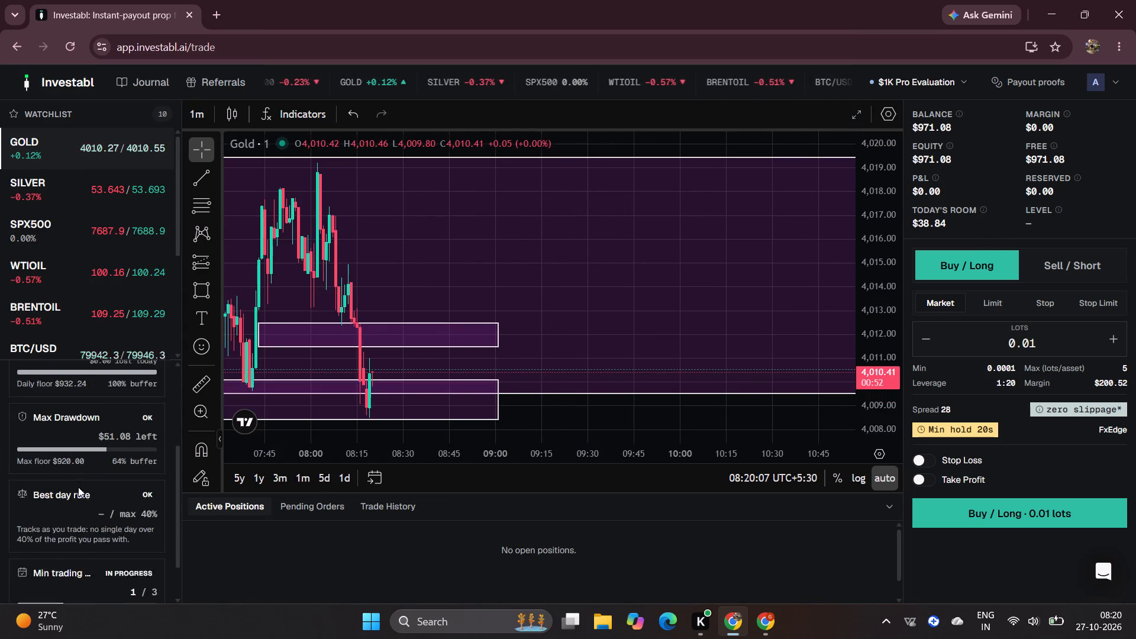
scroll(79, 487, "up", 1)
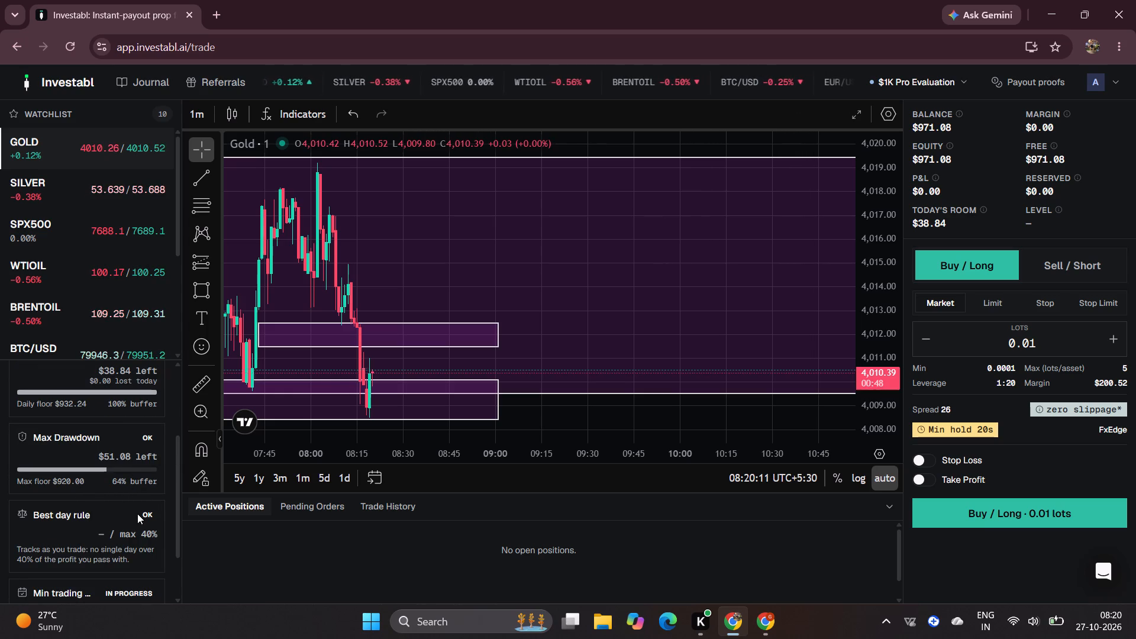
scroll(133, 515, "down", 2)
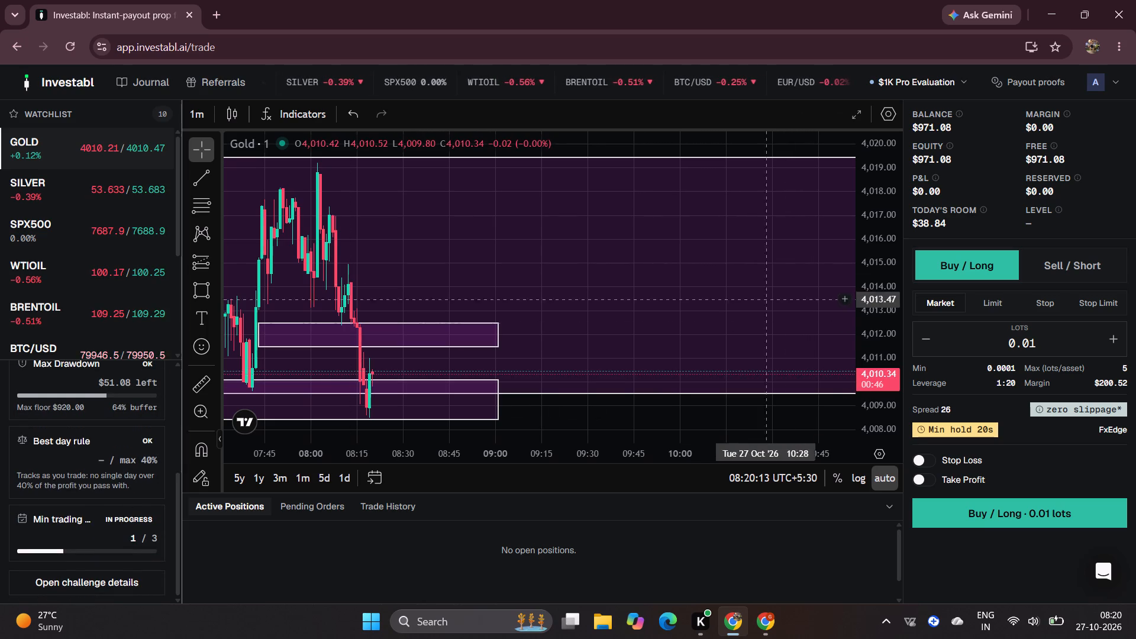
left_click(860, 119)
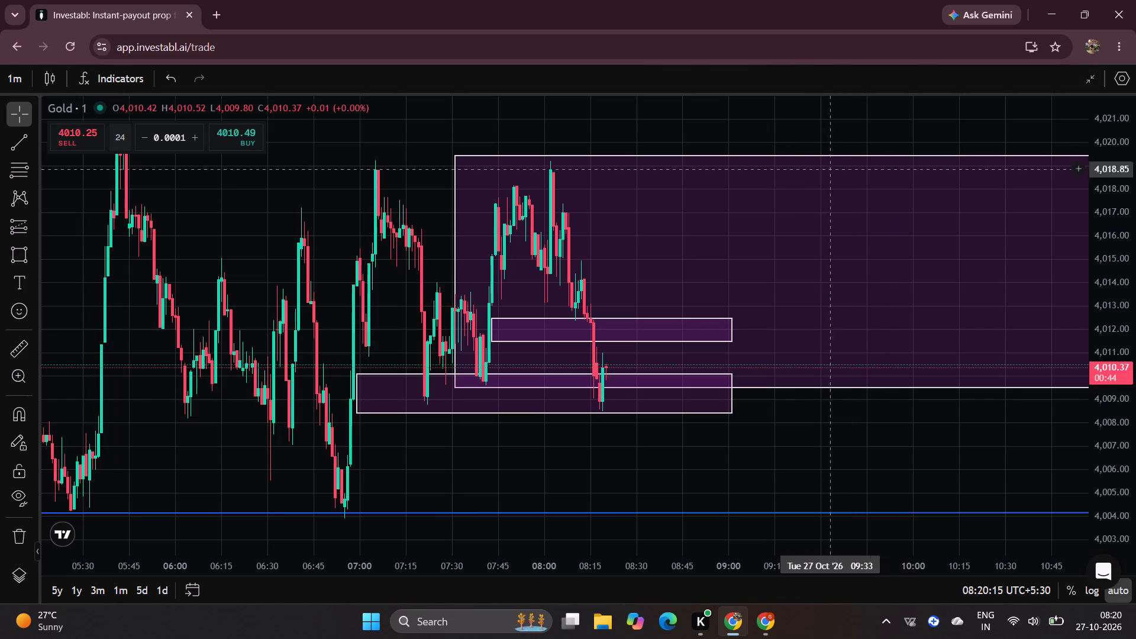
Raise the bottom edge of the lower narrow rectangle, spanning 06:59 to 09:01, to about 4,009.
left_click_drag(773, 452, 735, 427)
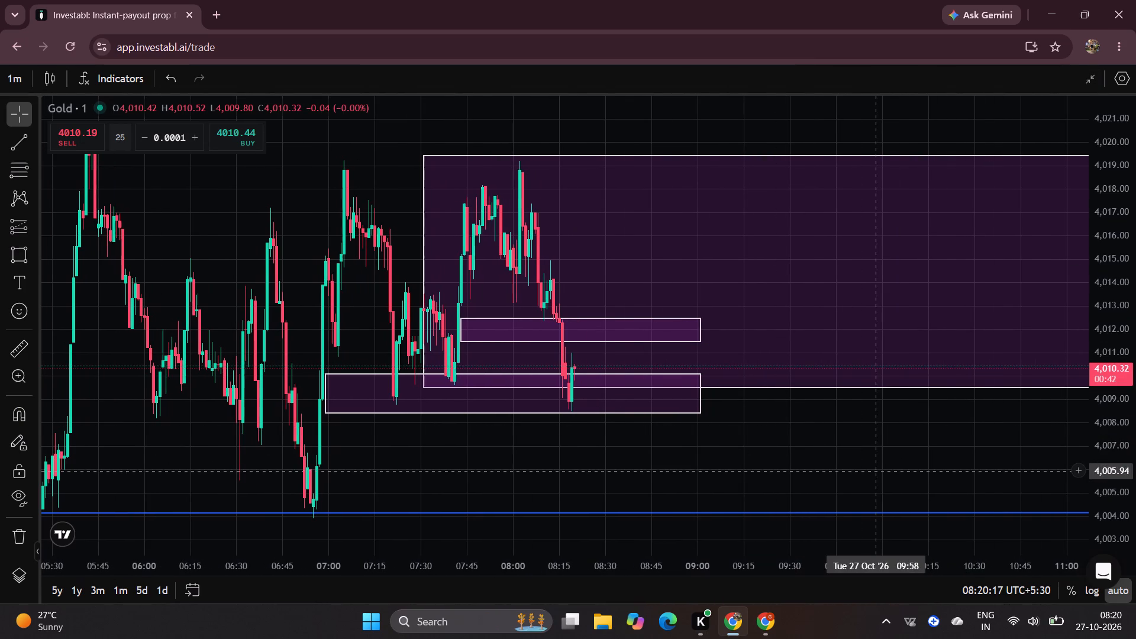
scroll(1116, 441, "down", 1)
left_click_drag(911, 460, 902, 435)
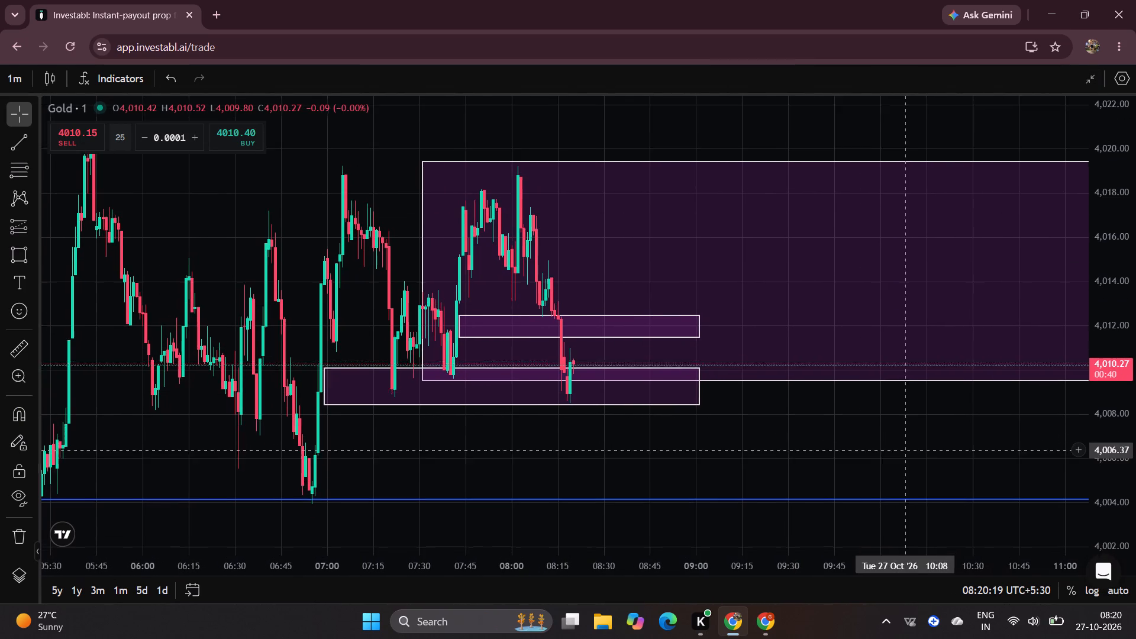
left_click_drag(902, 435, 896, 415)
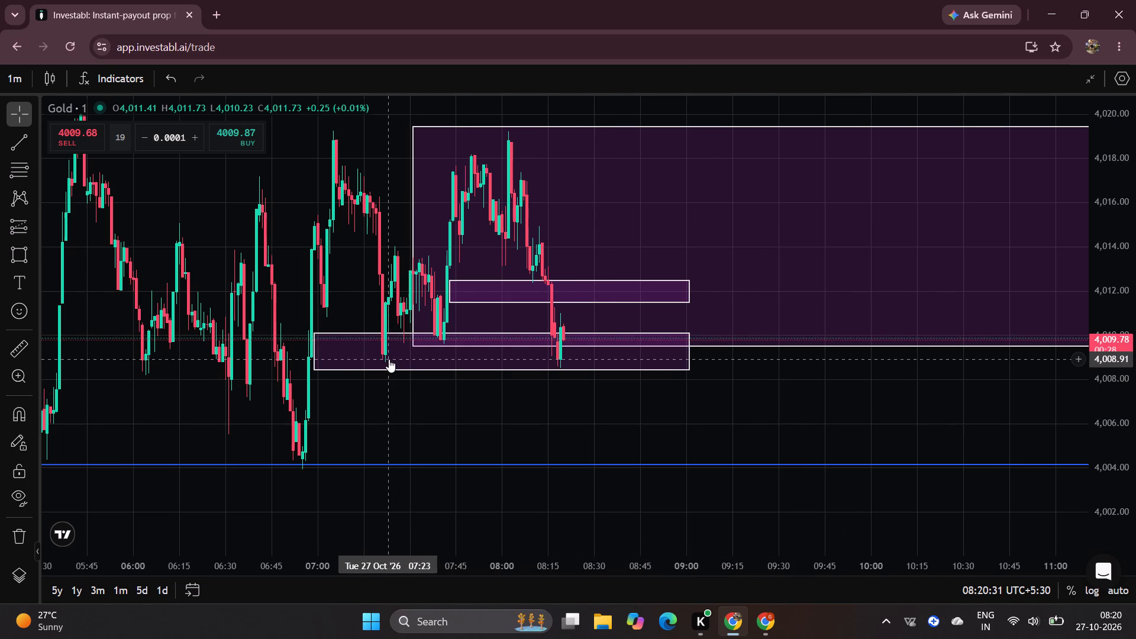
left_click(485, 369)
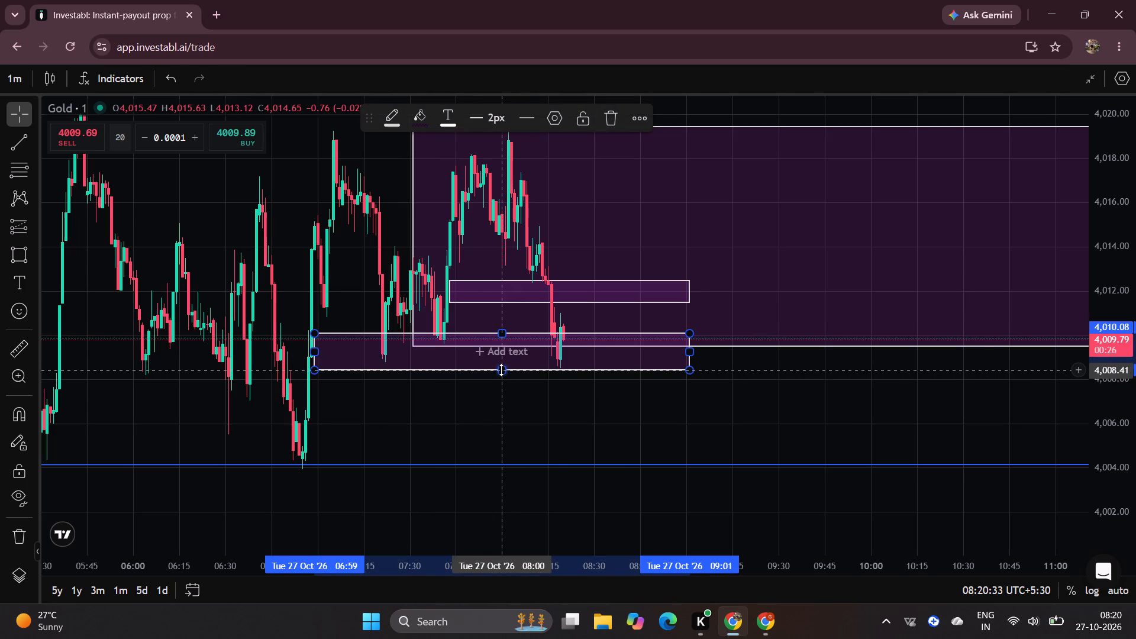
left_click_drag(501, 370, 501, 357)
left_click(510, 402)
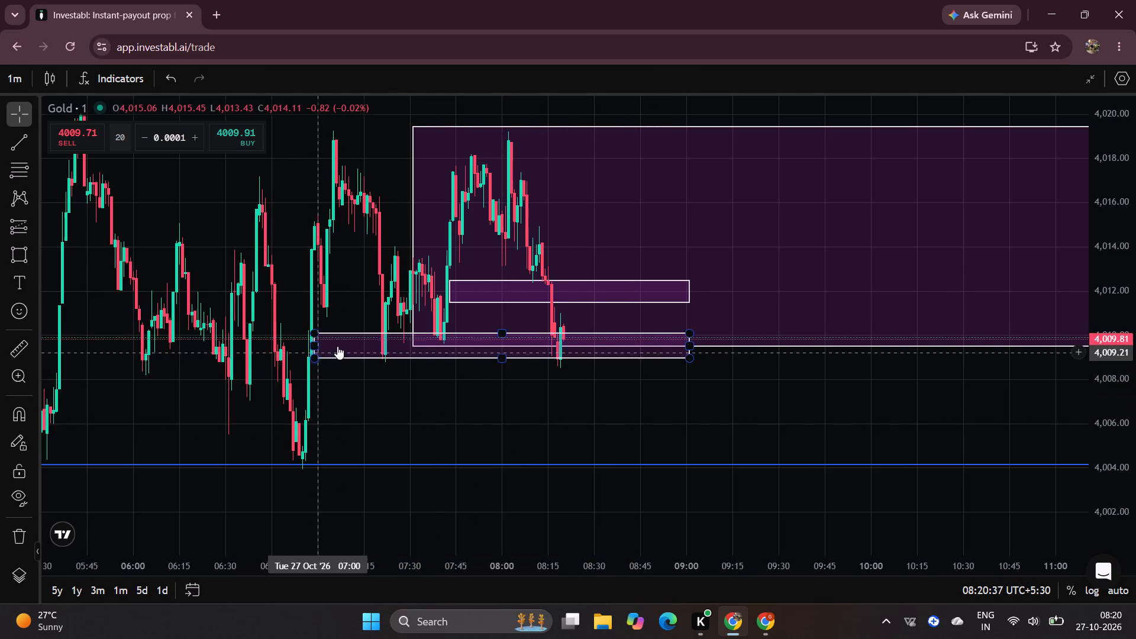
left_click(618, 431)
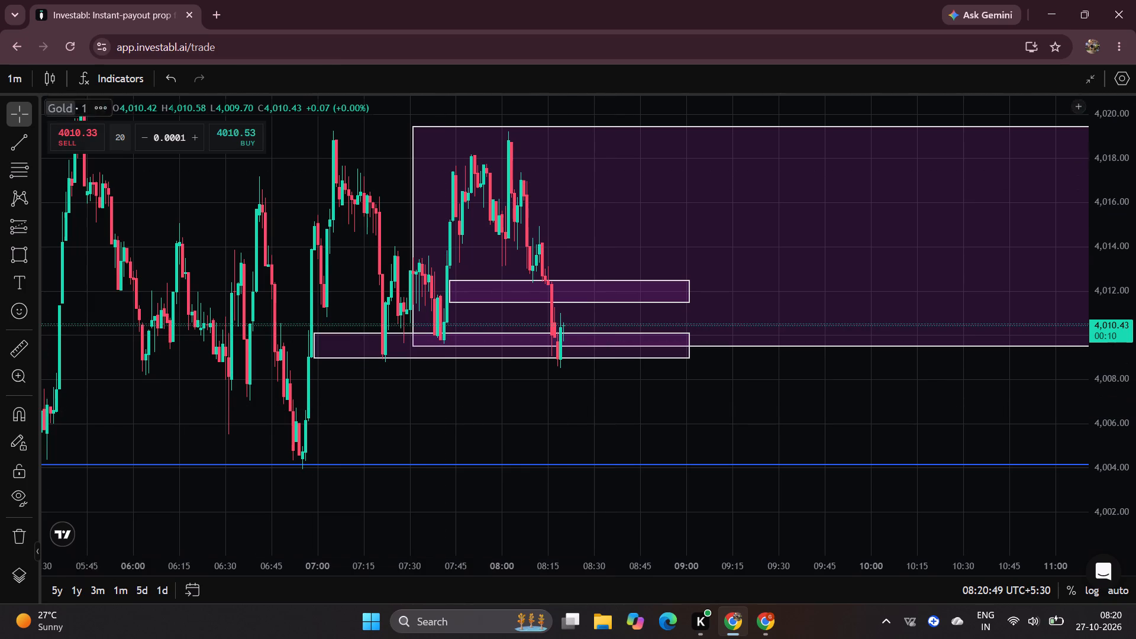
Compare Gold's price action with the narrow rectangles and the 4,004 line on the 5-minute and 1-minute timeframes.
left_click(18, 73)
left_click(36, 163)
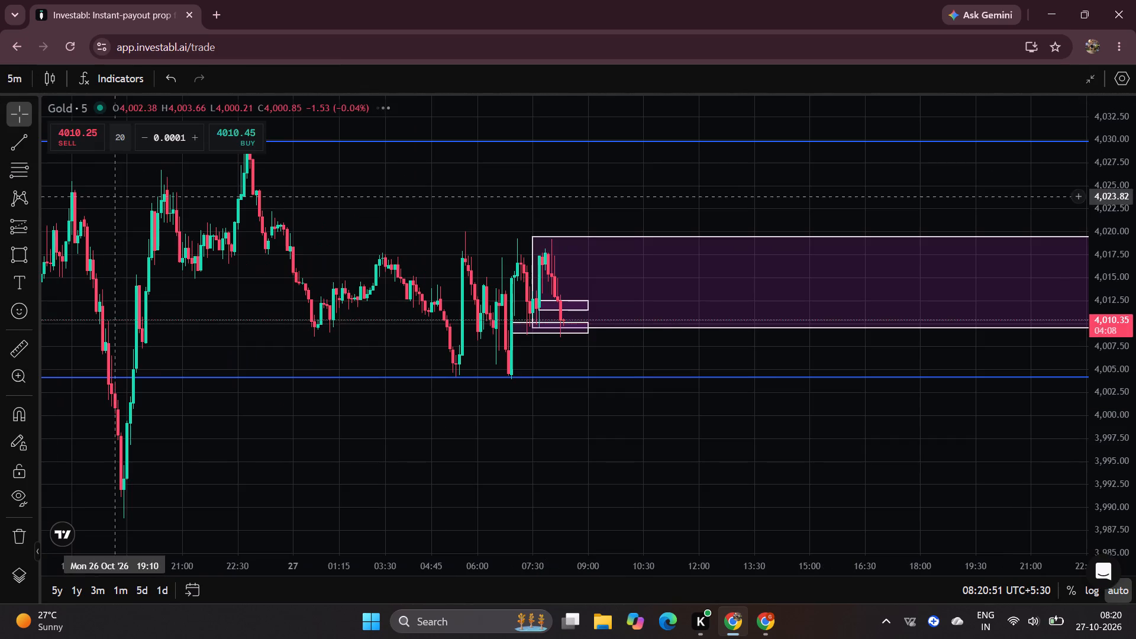
scroll(1105, 328, "up", 4)
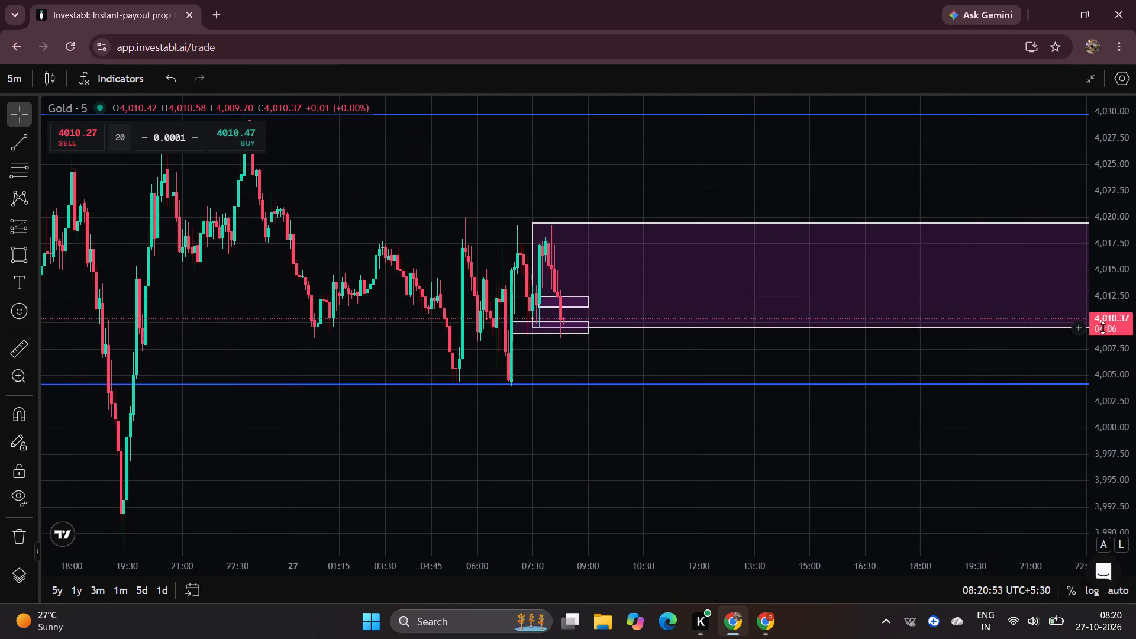
scroll(643, 563, "up", 3)
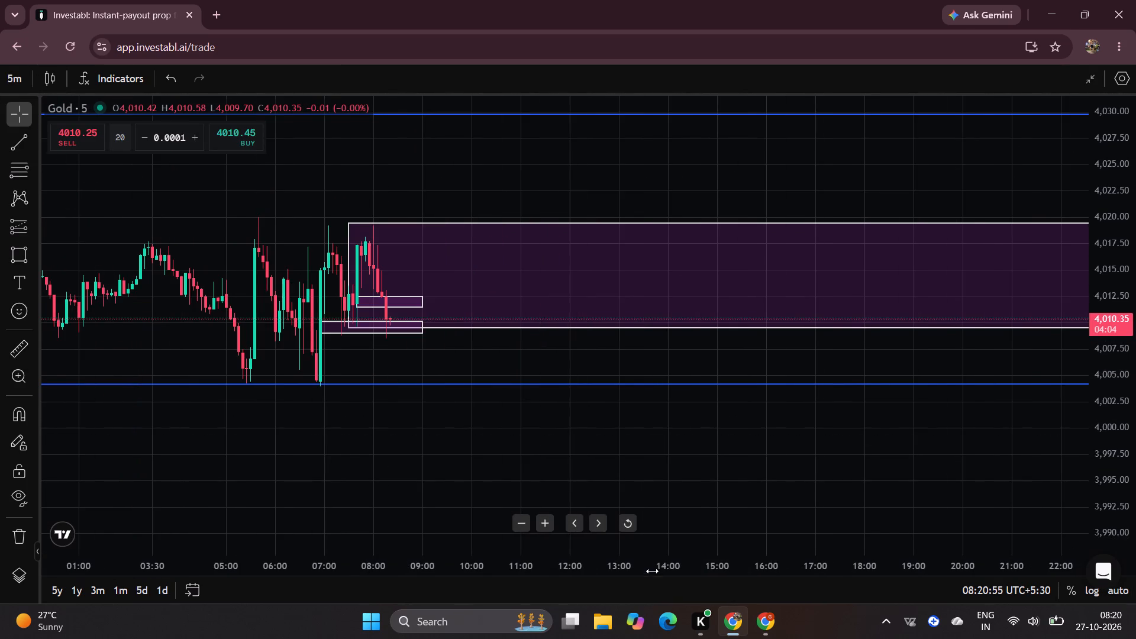
left_click_drag(506, 471, 551, 471)
left_click(18, 82)
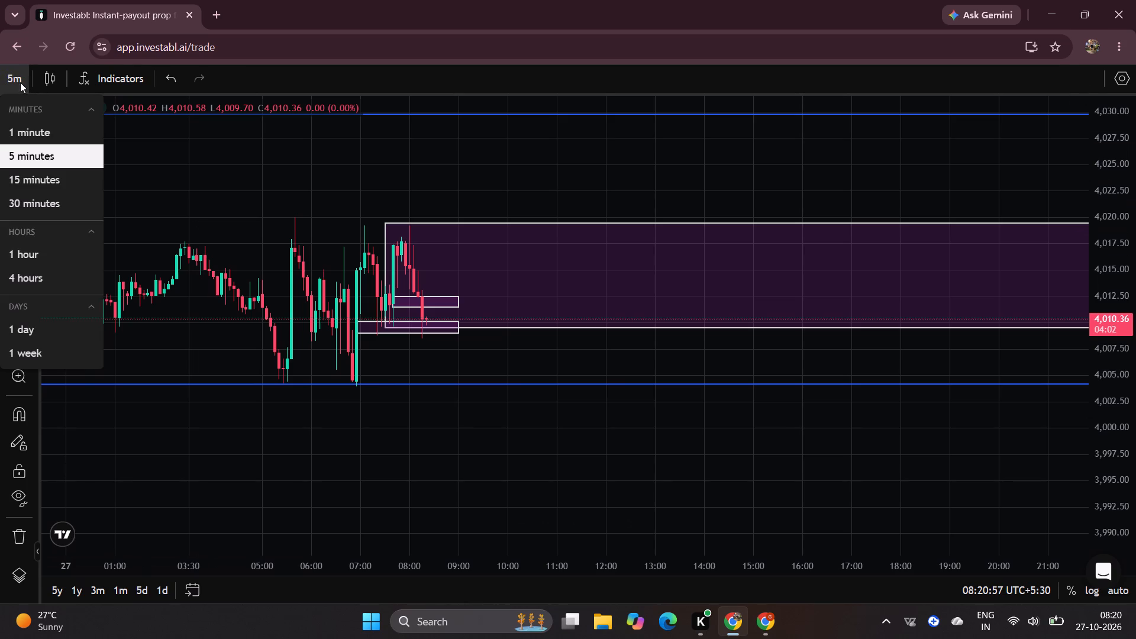
left_click(22, 134)
left_click_drag(543, 471, 740, 453)
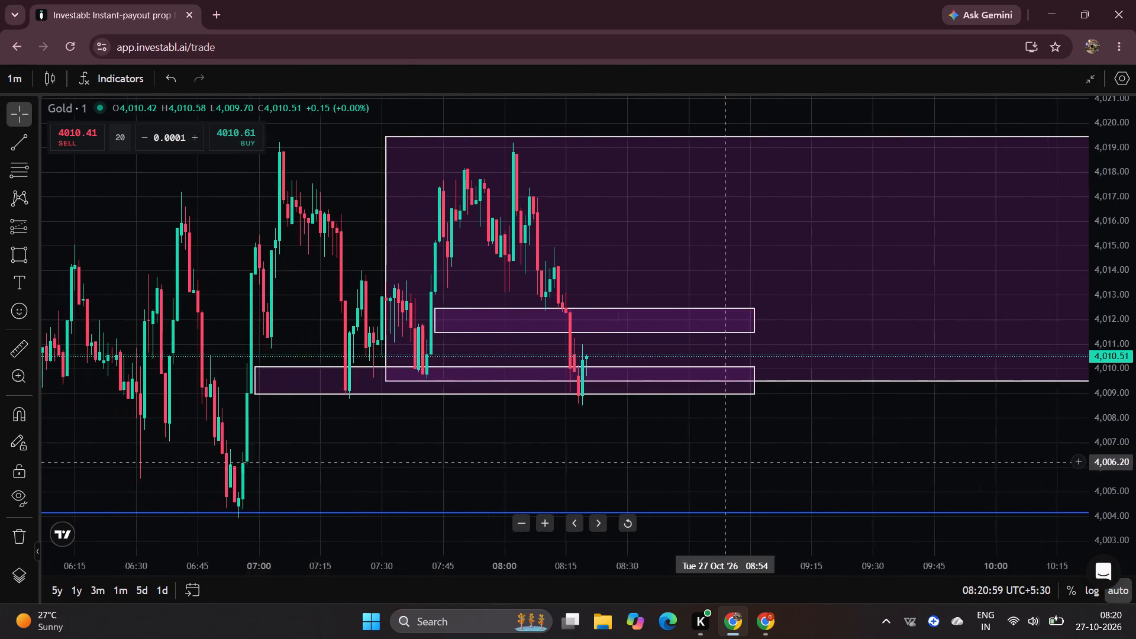
left_click_drag(740, 453, 749, 441)
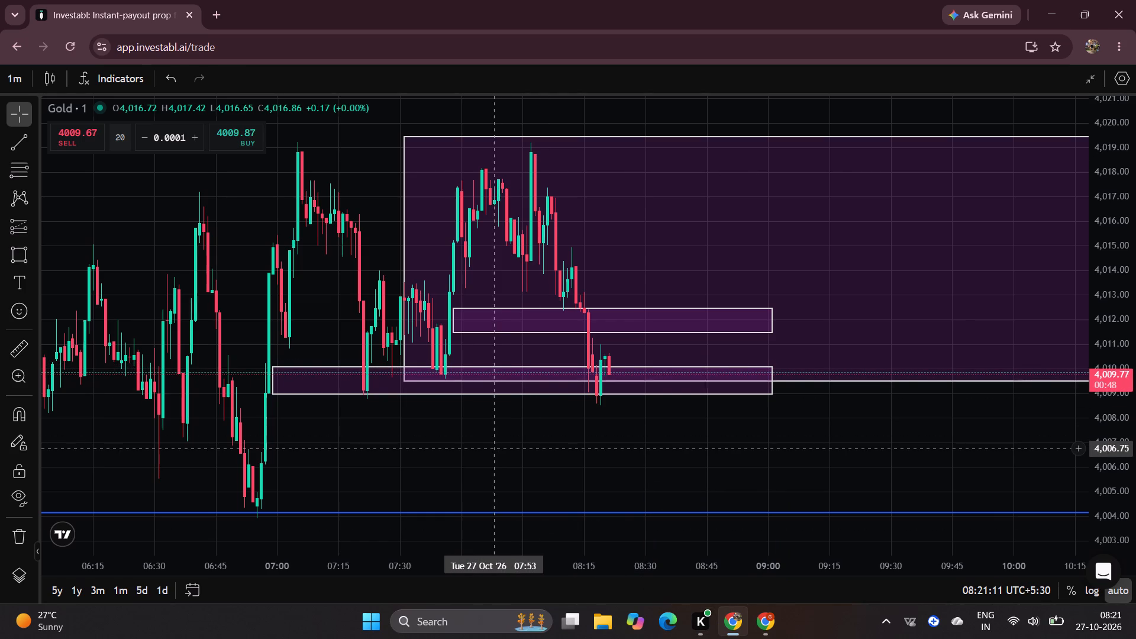
left_click_drag(718, 423, 724, 375)
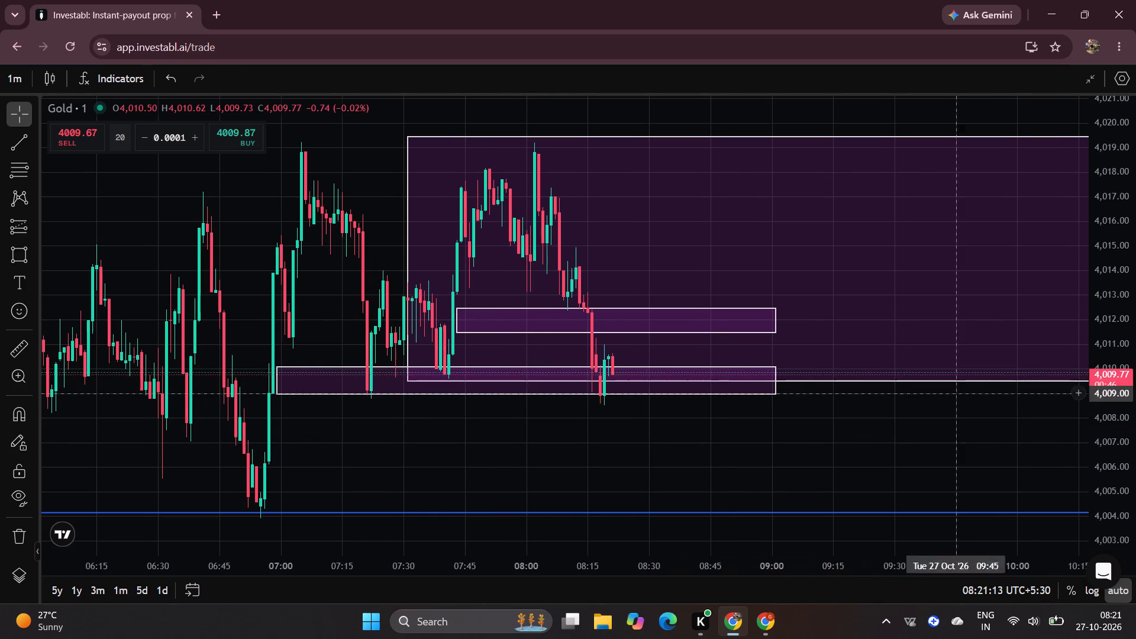
scroll(1114, 372, "down", 1)
left_click_drag(1018, 448, 1014, 398)
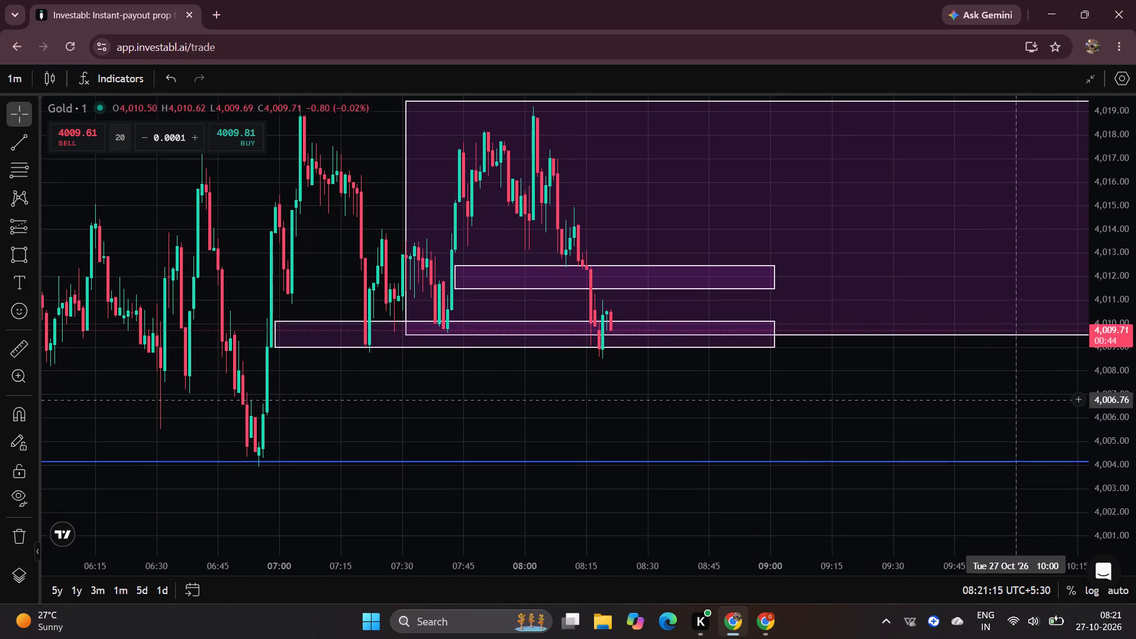
left_click_drag(1014, 398, 1014, 389)
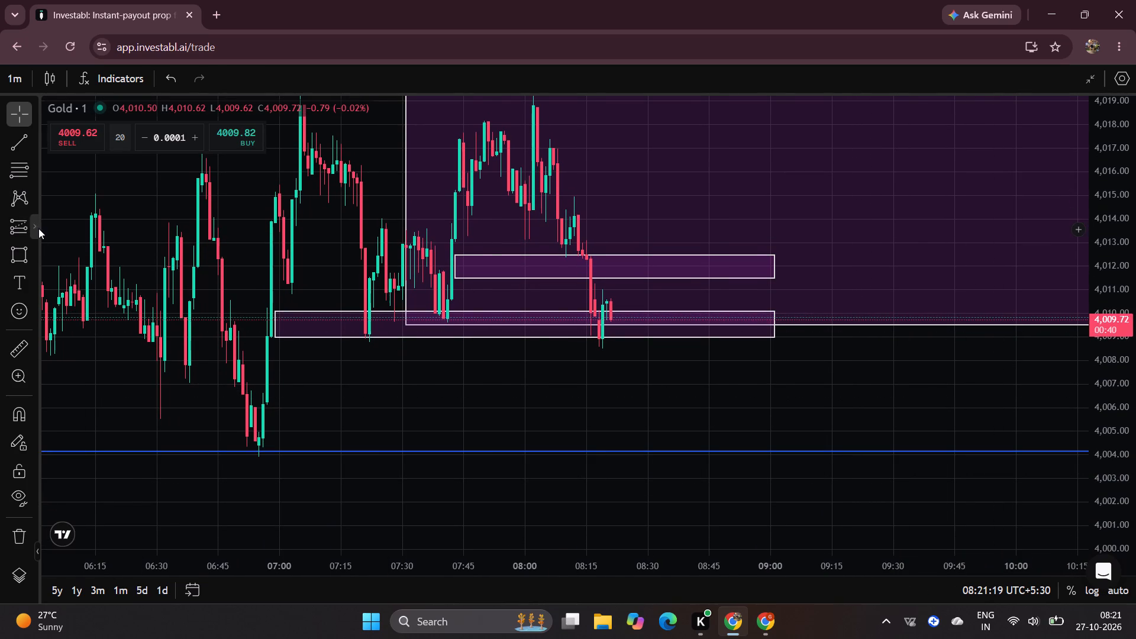
left_click(35, 228)
left_click(127, 155)
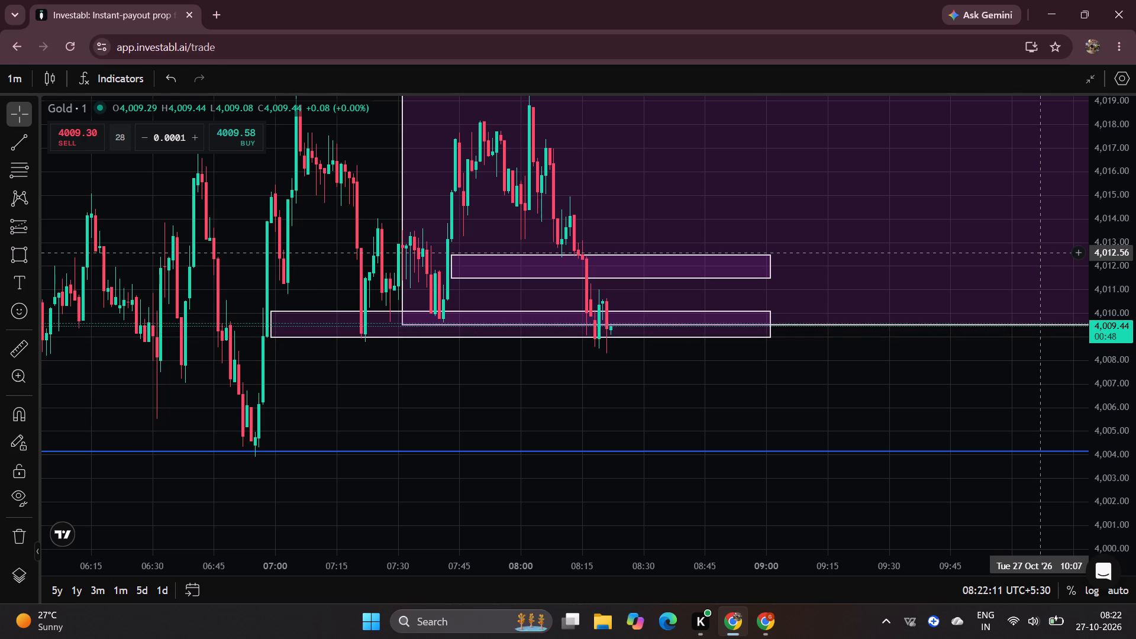
Switch to the Tradfye terminal window showing XAUT/USDT and open a new browser tab there.
key("alt+Tab")
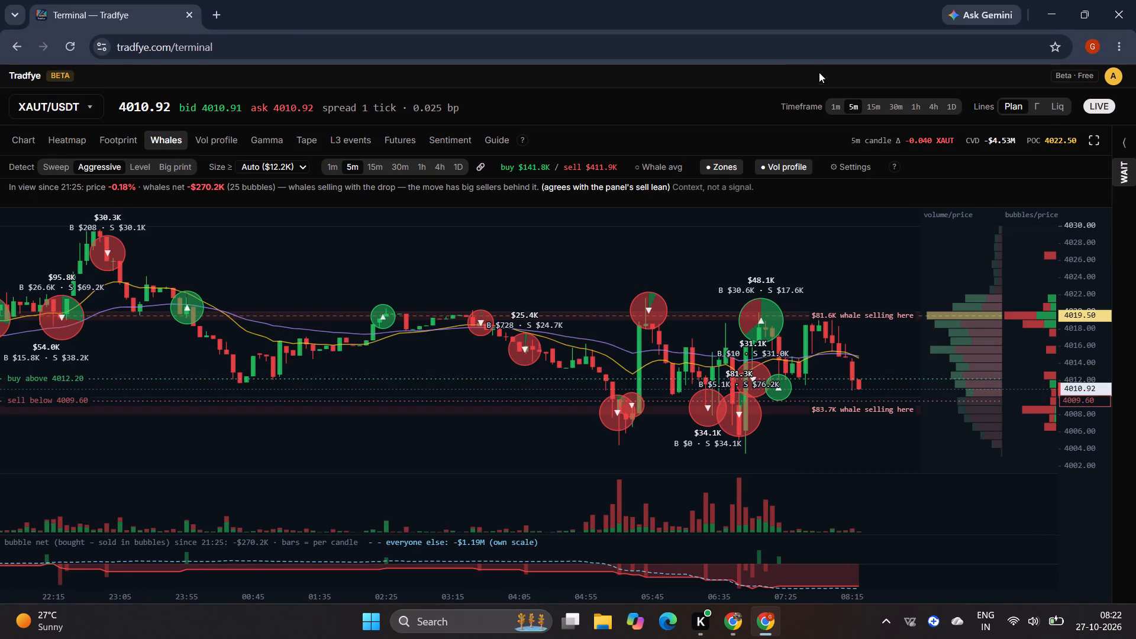
left_click(221, 9)
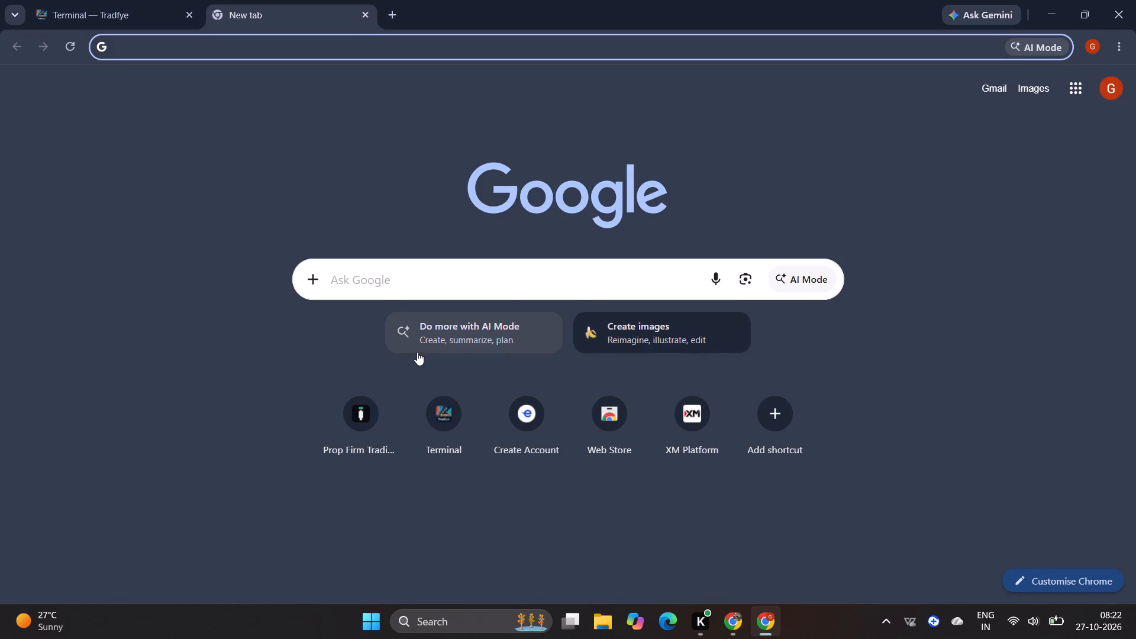
Return to the Investabl window and switch the Gold chart to the 5-minute timeframe.
key("alt+Tab")
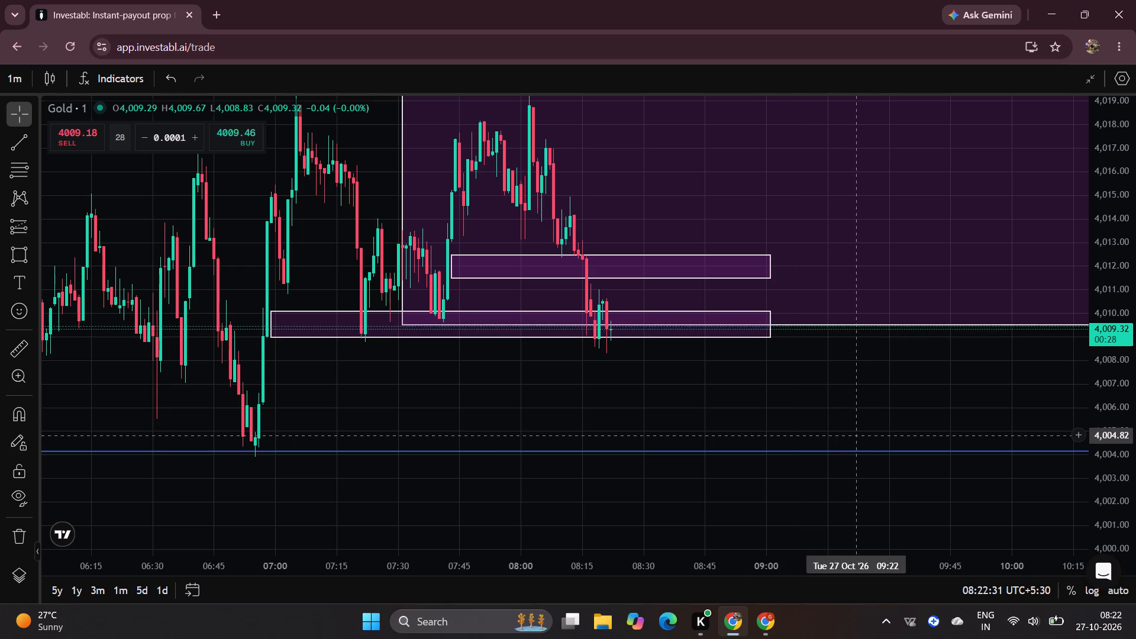
left_click(0, 75)
left_click(29, 153)
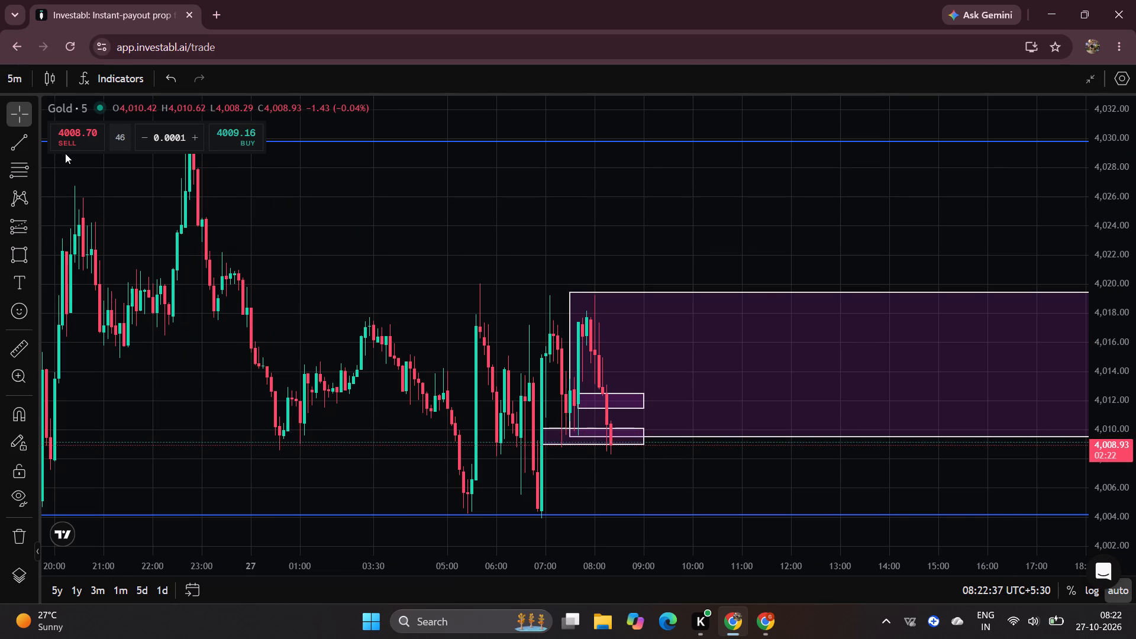
On the 1-minute timeframe, move the left edge of the lower narrow rectangle to about 07:22.
left_click(20, 80)
left_click(24, 135)
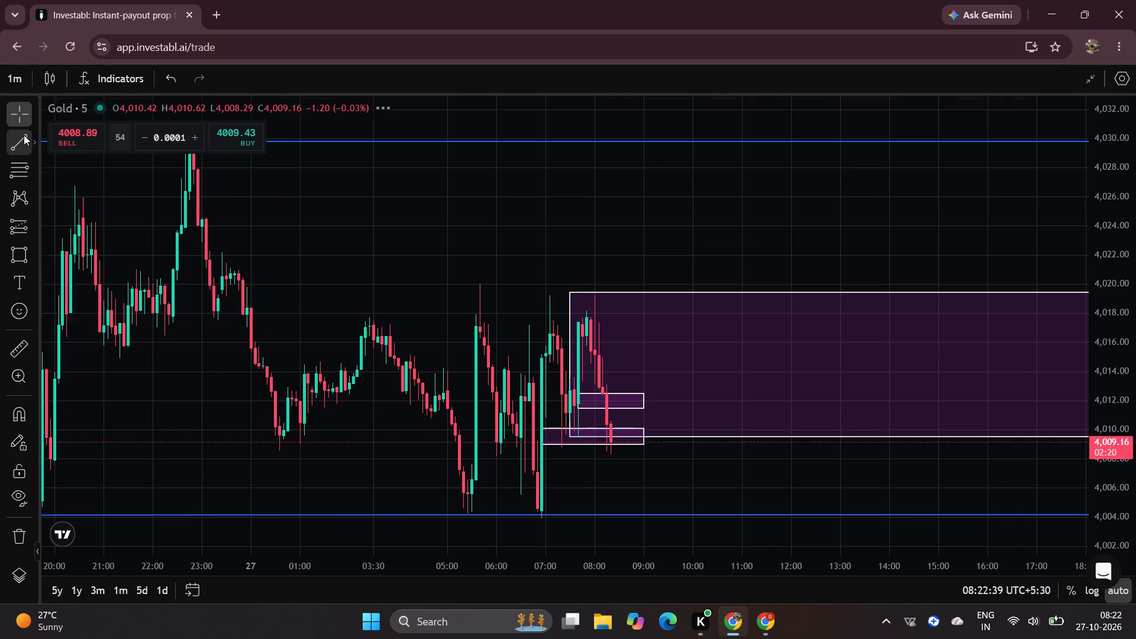
scroll(1120, 301, "up", 3)
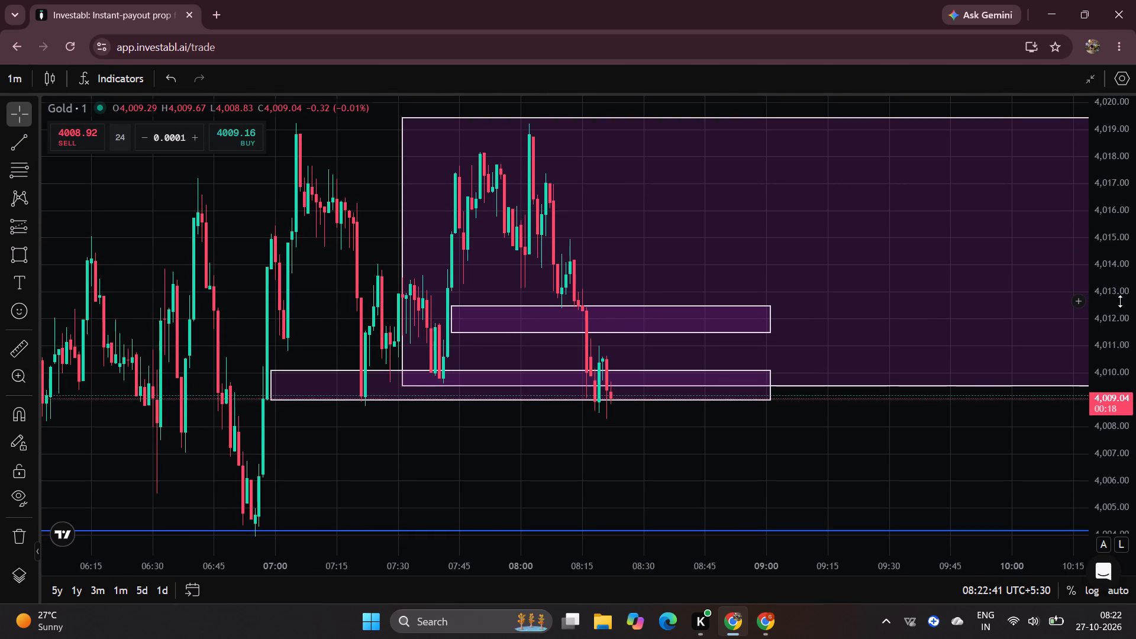
scroll(1120, 301, "up", 2)
scroll(744, 565, "up", 4)
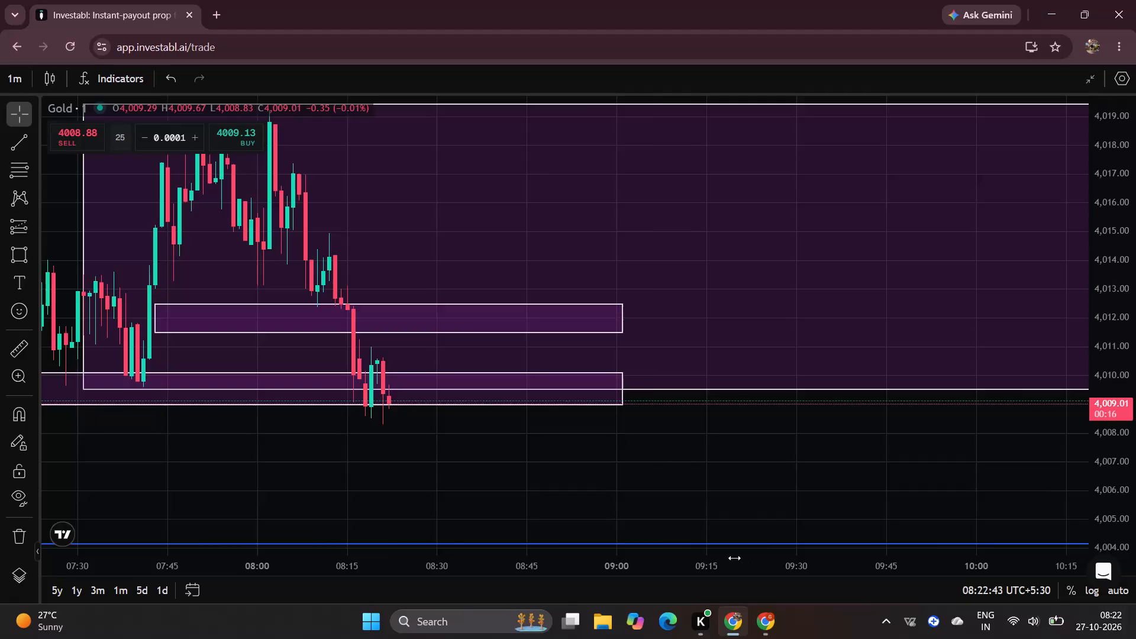
left_click_drag(593, 465, 845, 401)
left_click_drag(738, 400, 762, 392)
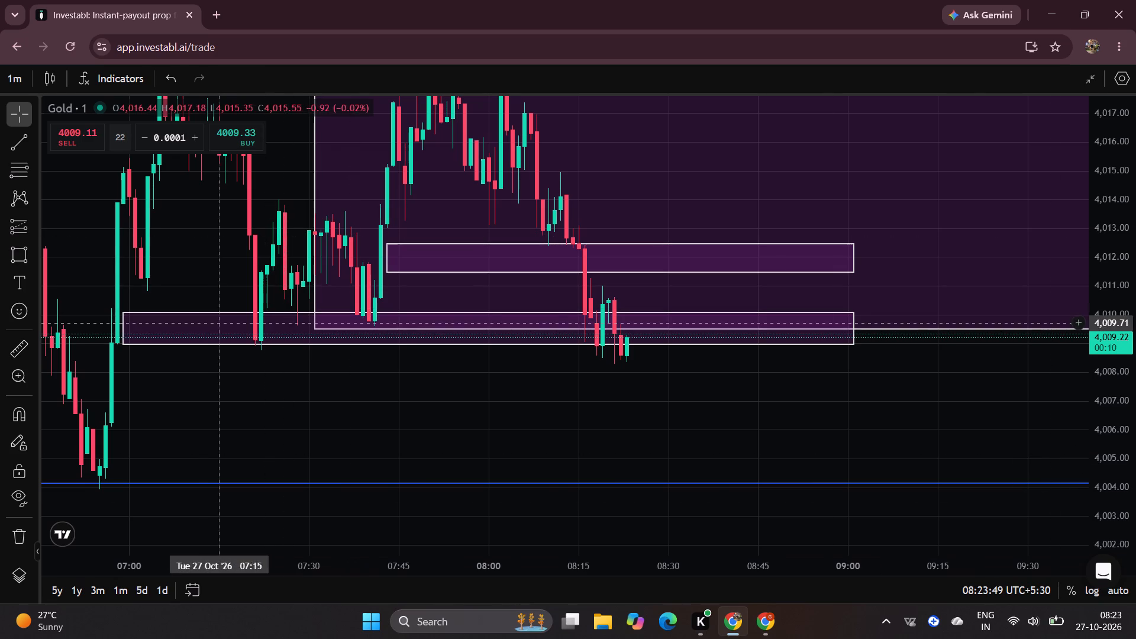
left_click_drag(122, 329, 185, 326)
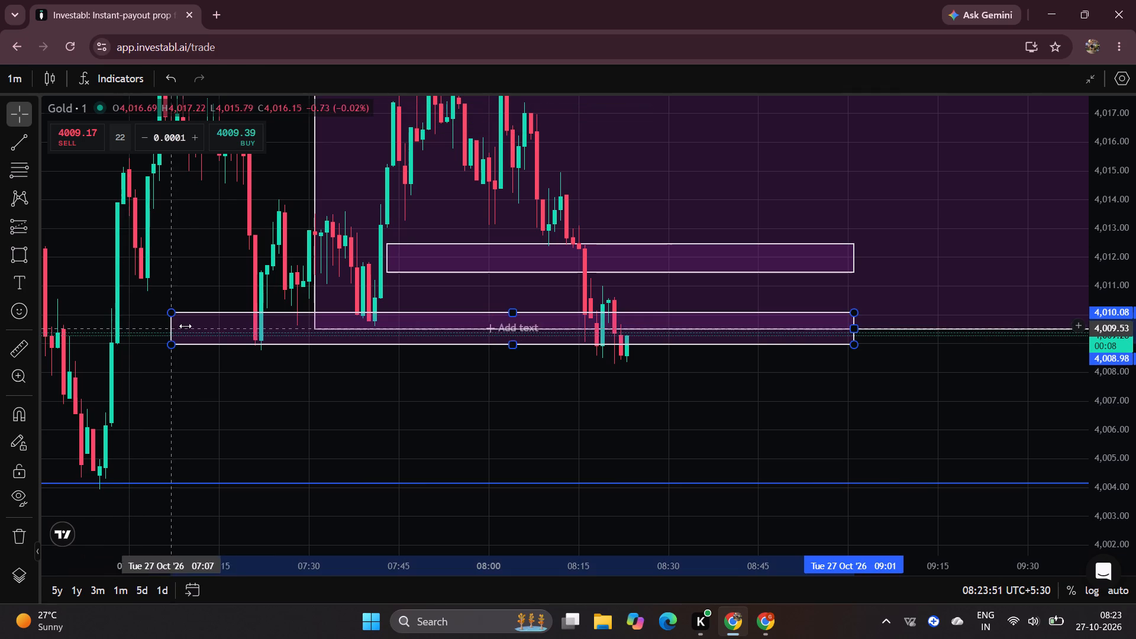
left_click_drag(185, 326, 265, 325)
left_click_drag(264, 325, 259, 327)
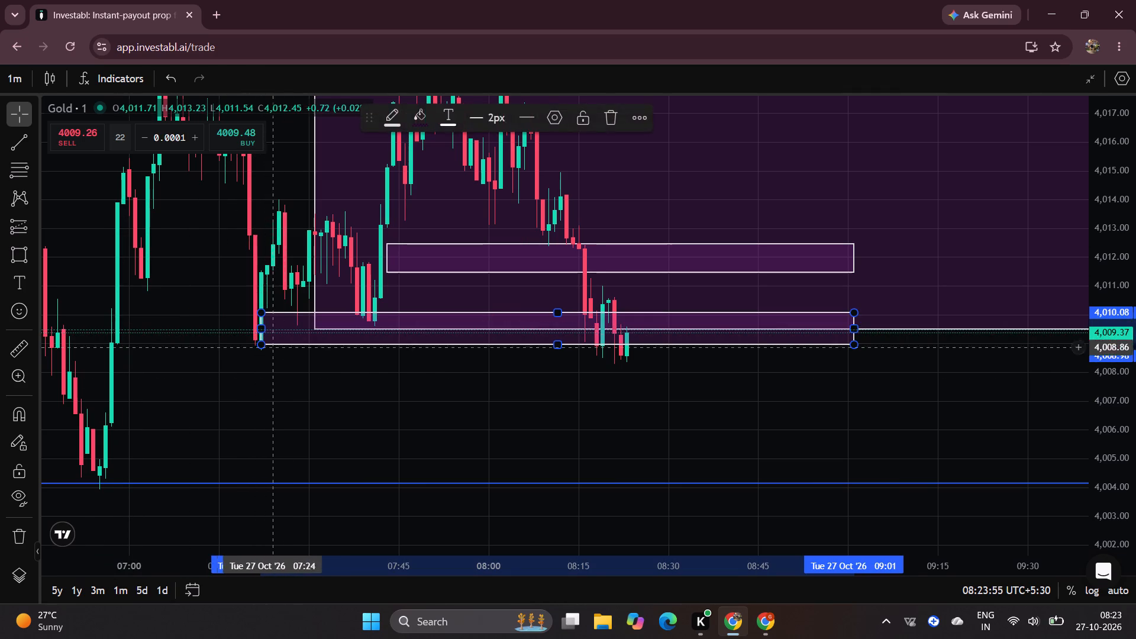
left_click(291, 393)
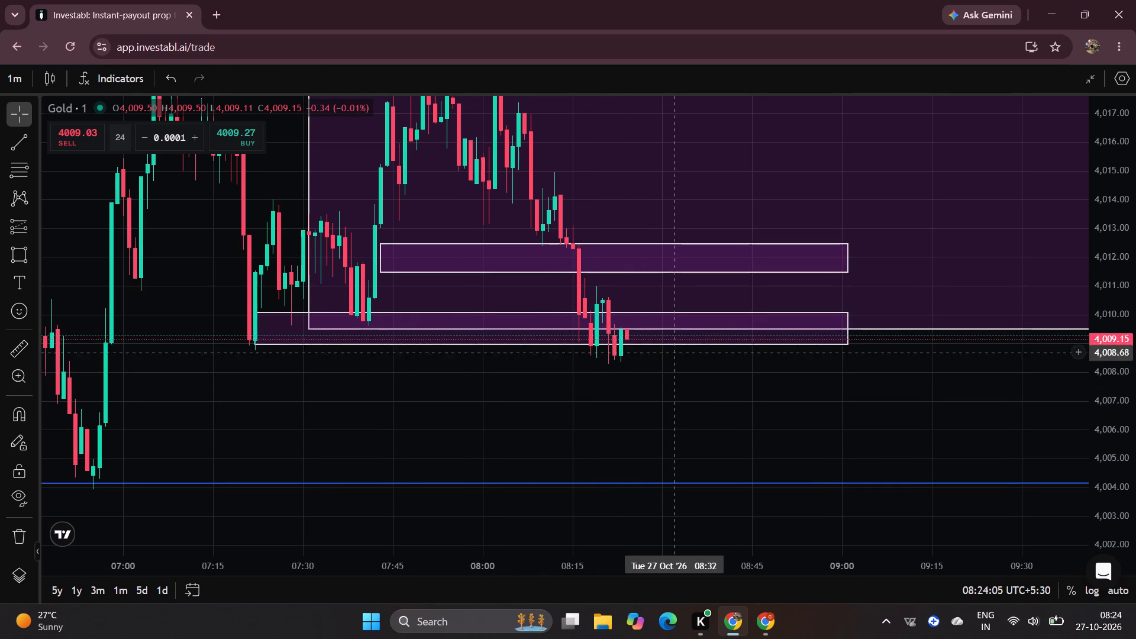
Examine Gold's price action around the two narrow rectangles and the 4,004 line on the 5-minute timeframe.
left_click_drag(588, 435, 550, 385)
left_click_drag(736, 357, 723, 380)
left_click(25, 82)
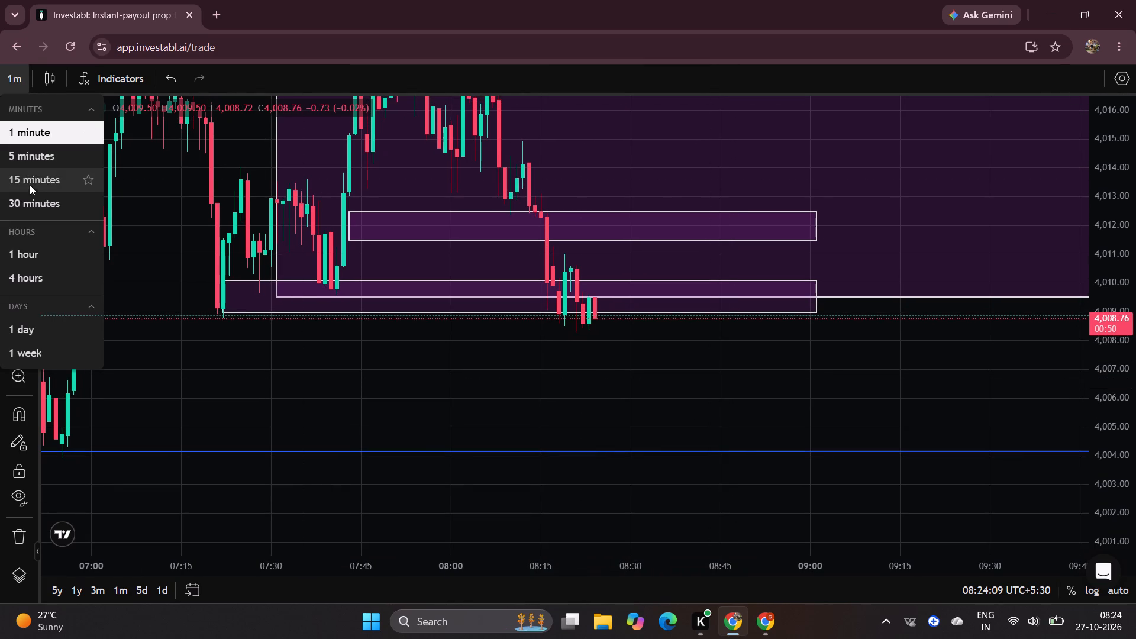
left_click(30, 163)
left_click_drag(743, 438, 725, 438)
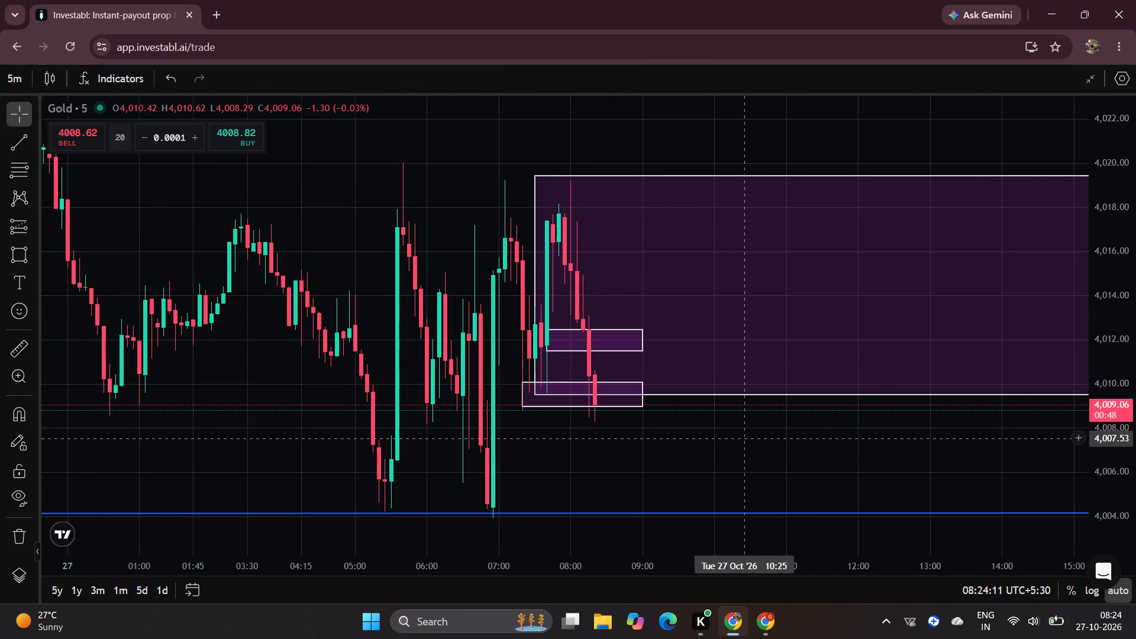
left_click_drag(725, 438, 692, 385)
scroll(1117, 305, "up", 1)
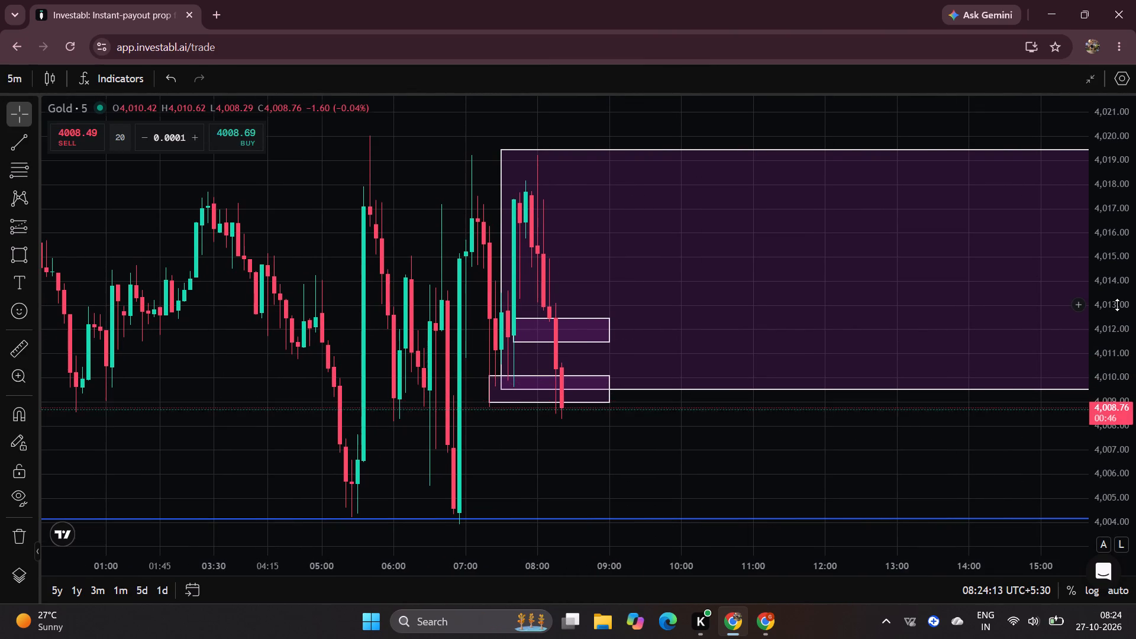
scroll(1117, 305, "up", 1)
scroll(822, 572, "up", 3)
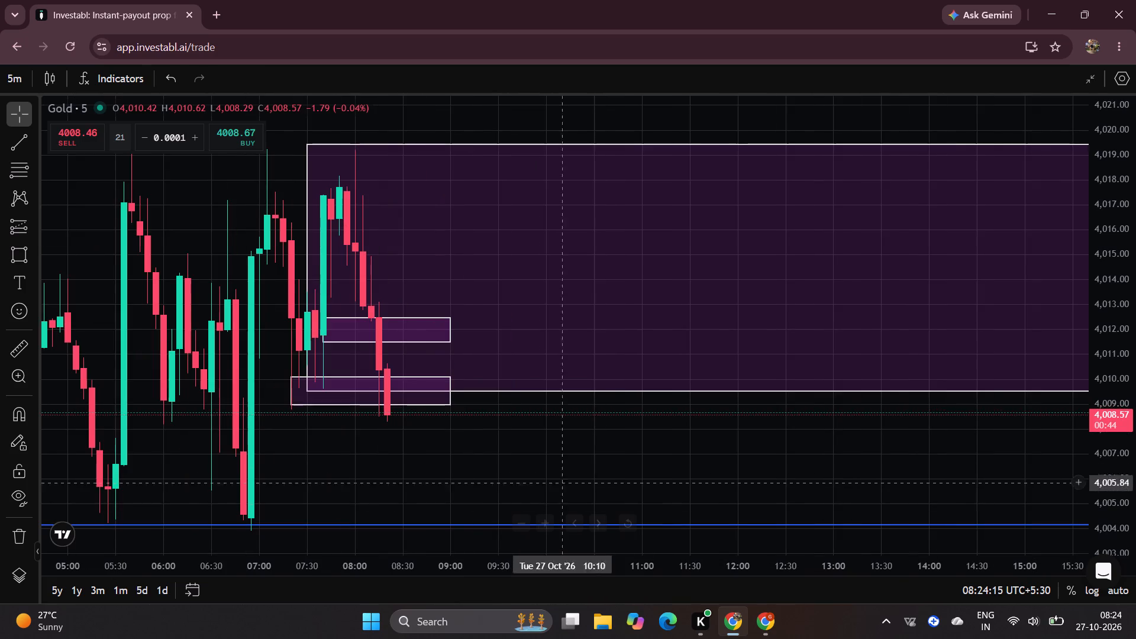
left_click_drag(537, 466, 601, 440)
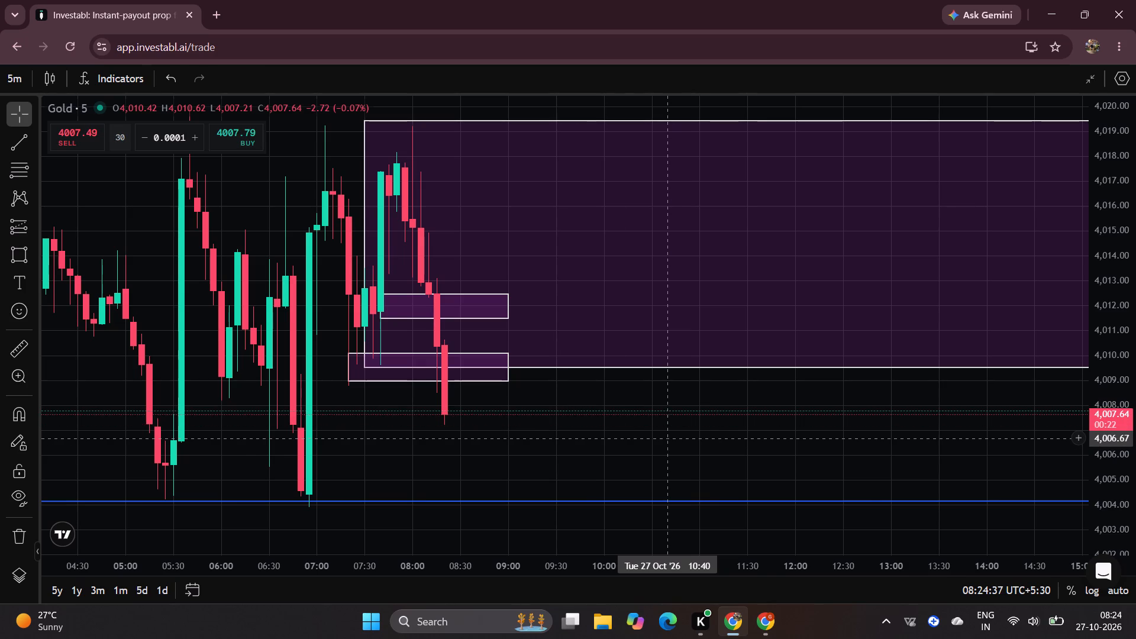
left_click_drag(544, 460, 603, 444)
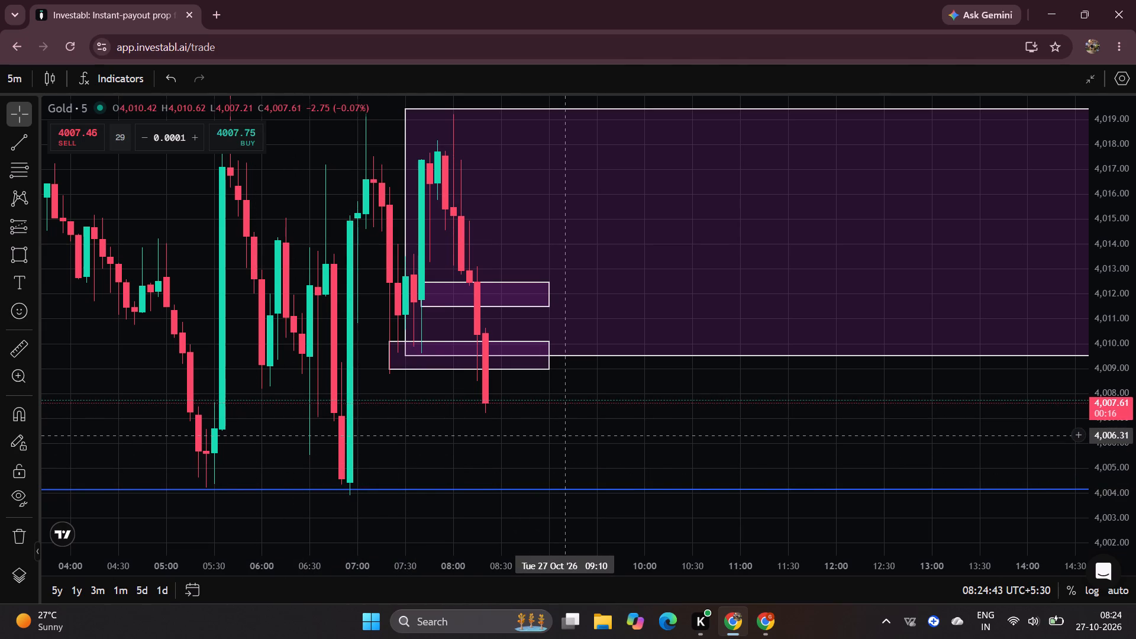
left_click_drag(563, 435, 547, 439)
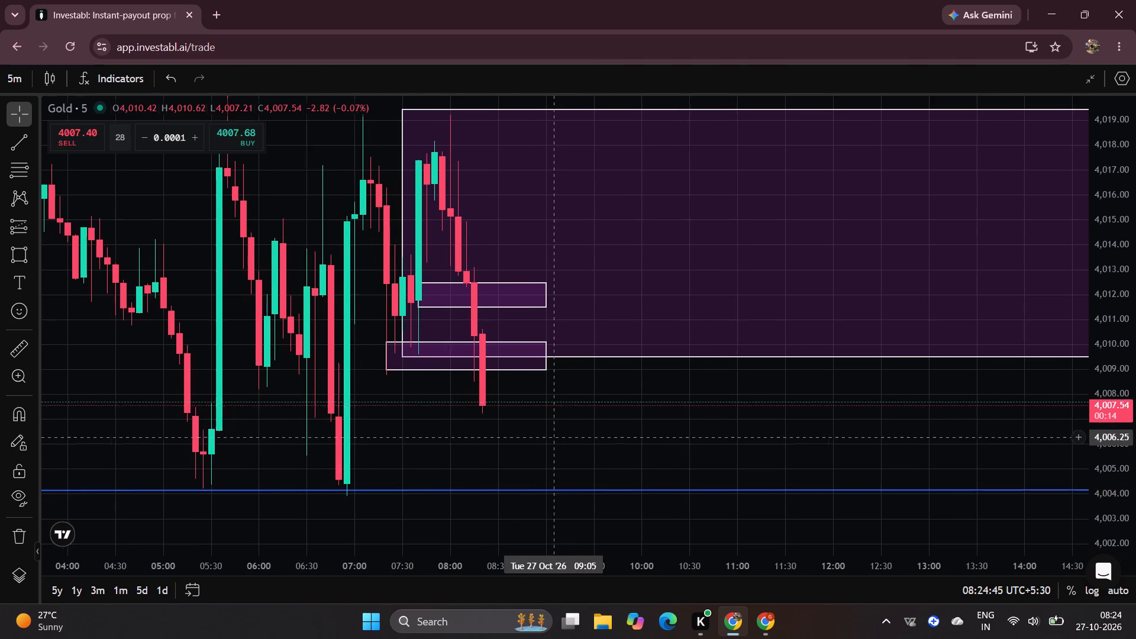
left_click_drag(547, 439, 546, 439)
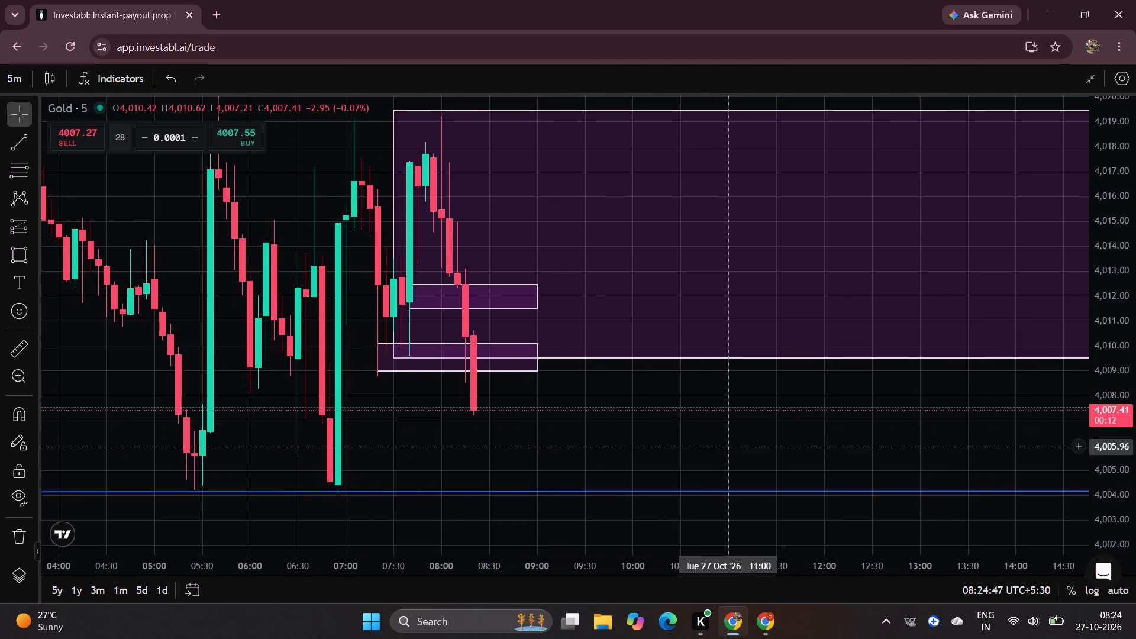
left_click_drag(735, 444, 499, 449)
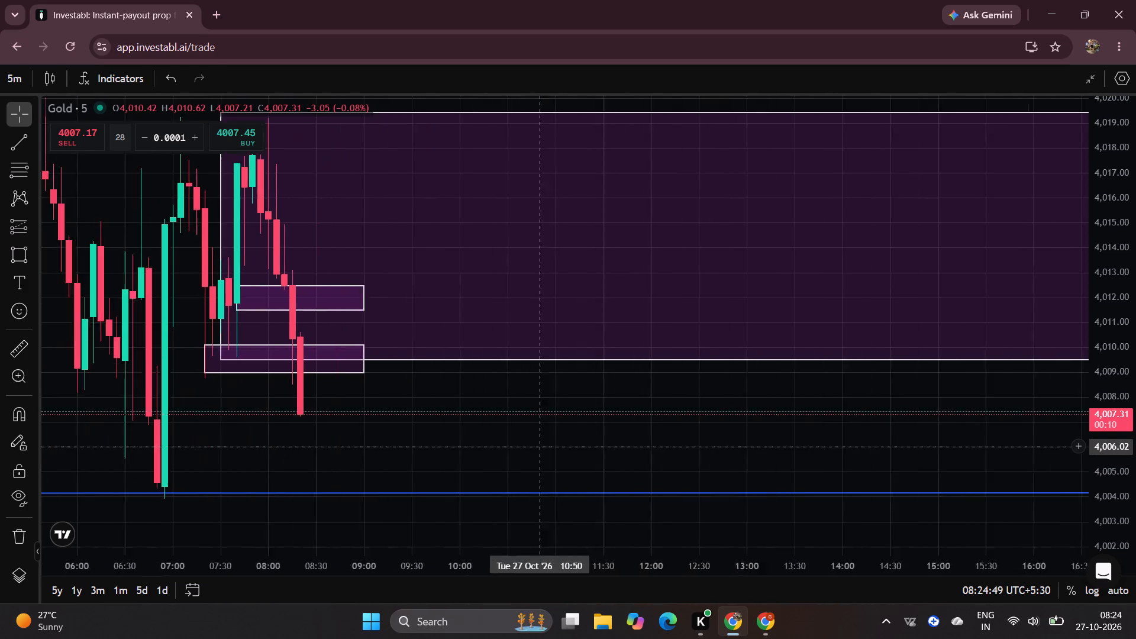
left_click_drag(499, 449, 704, 430)
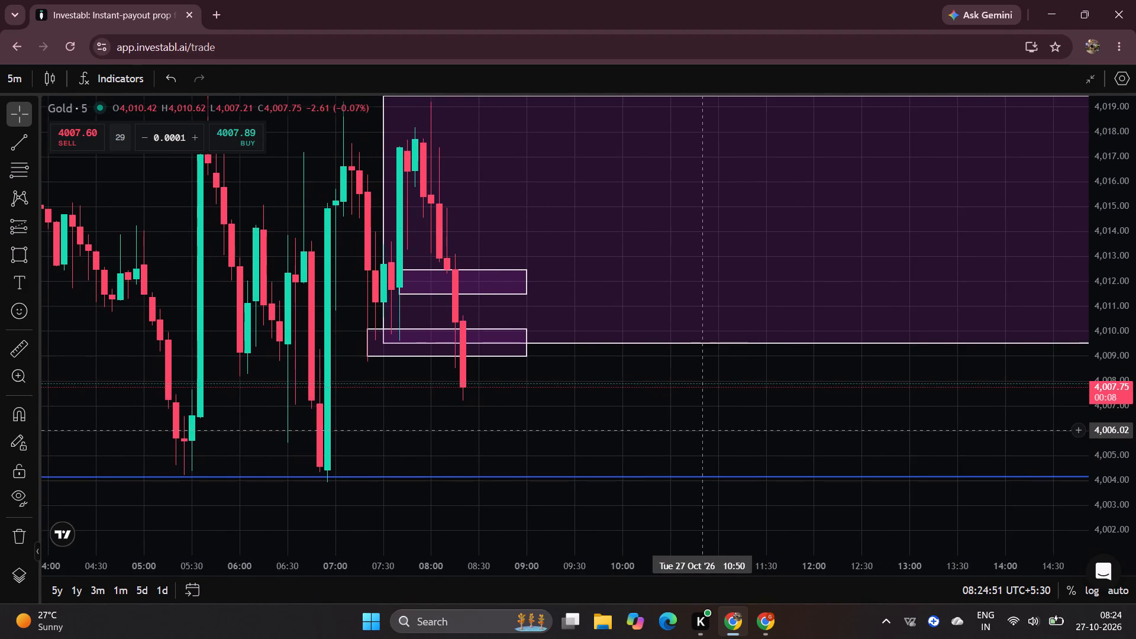
left_click_drag(704, 430, 711, 453)
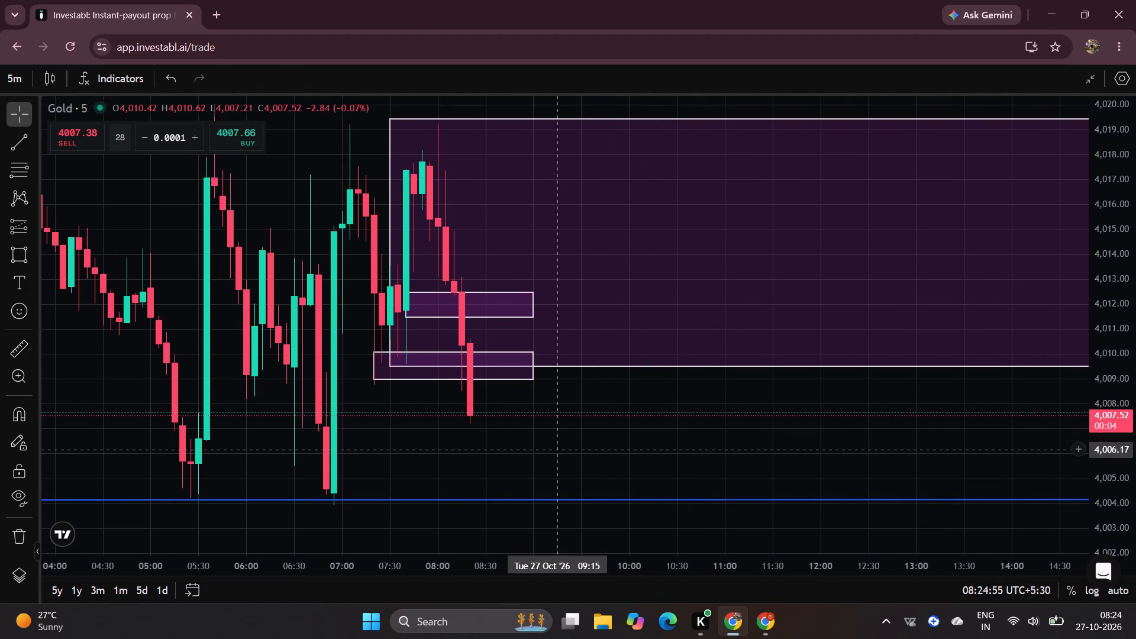
left_click(579, 412)
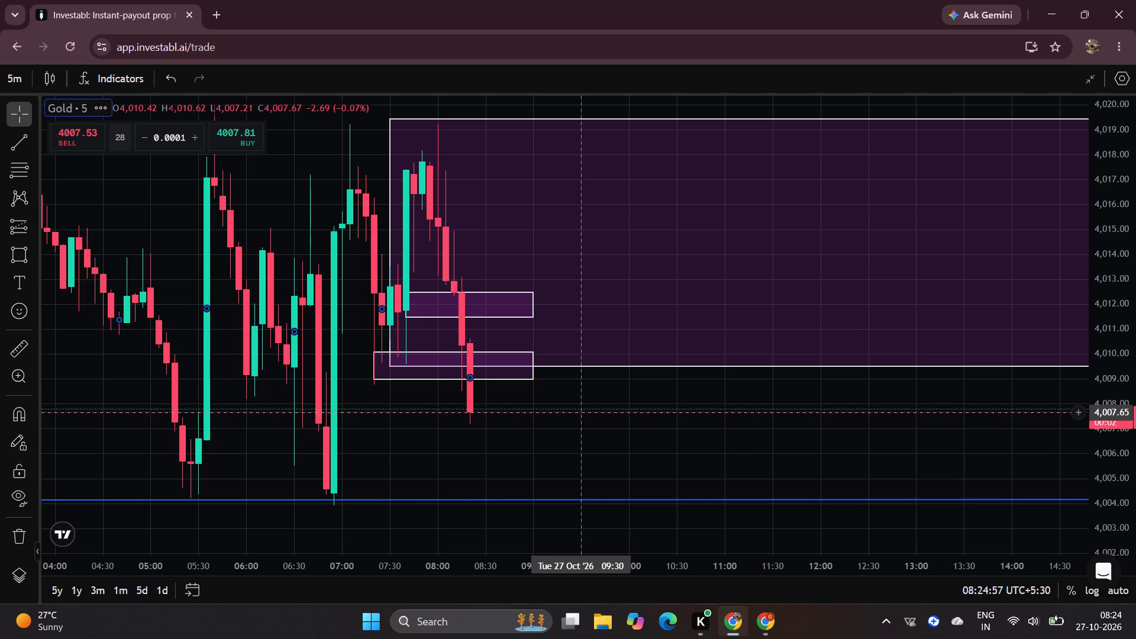
left_click(540, 441)
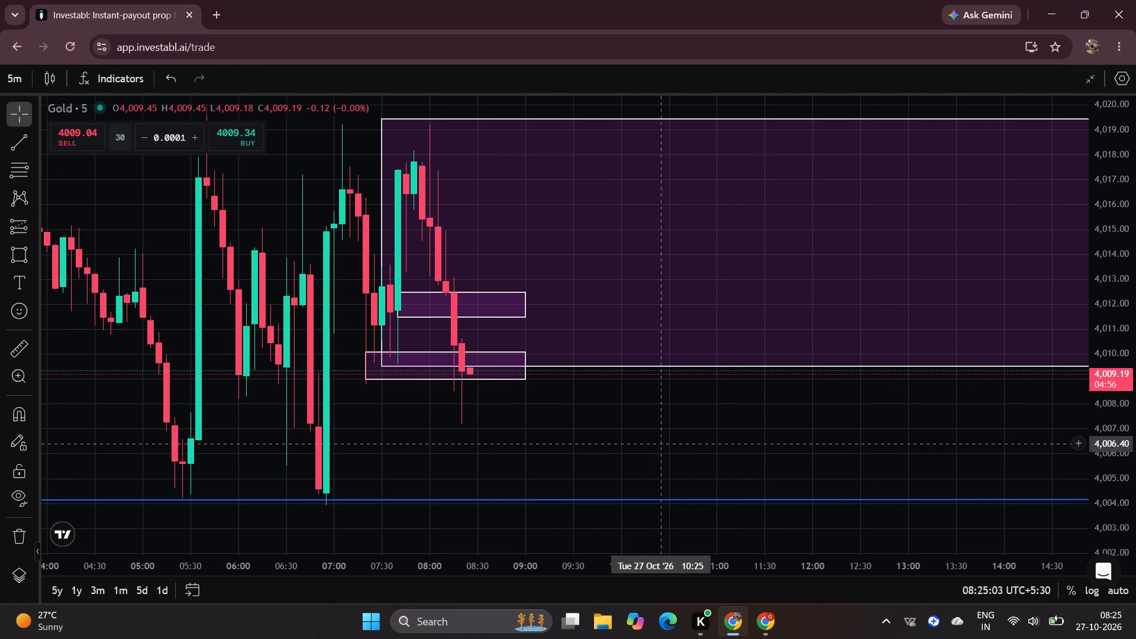
left_click_drag(604, 443, 649, 443)
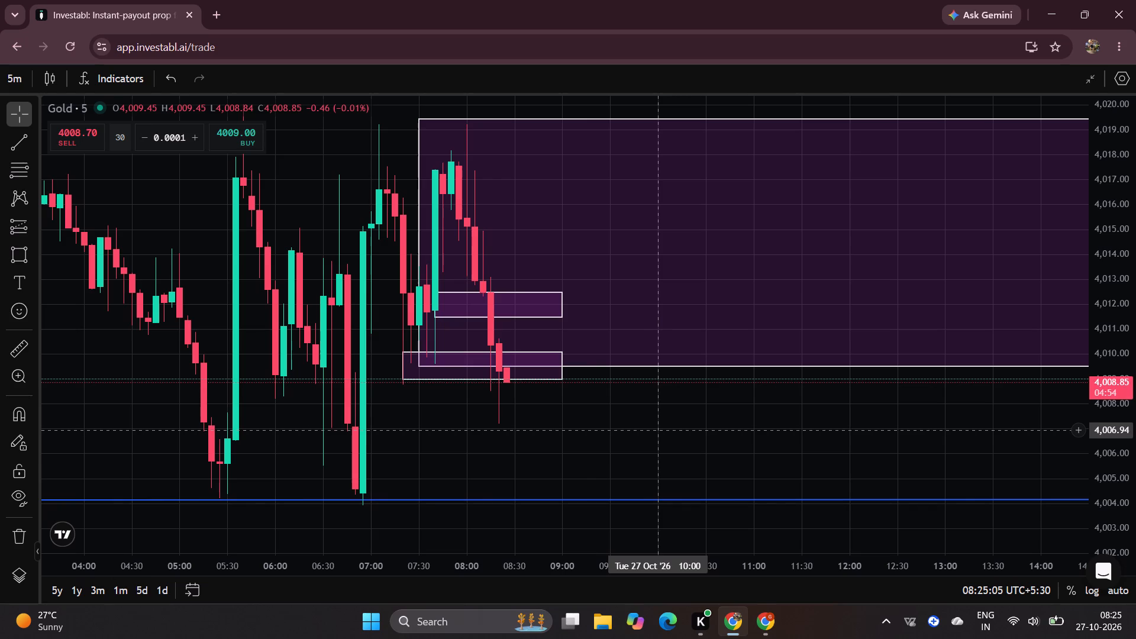
Switch the Gold chart back to the 1-minute timeframe, with the narrow rectangles and the 4,004 line in view.
left_click(15, 85)
left_click(37, 136)
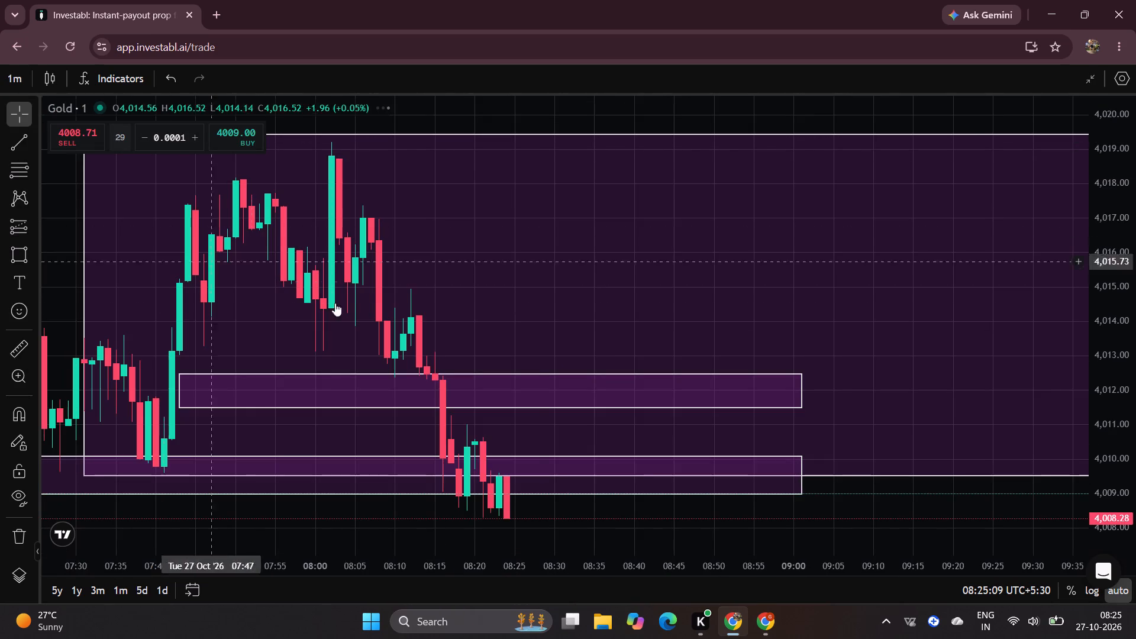
left_click_drag(867, 493, 866, 481)
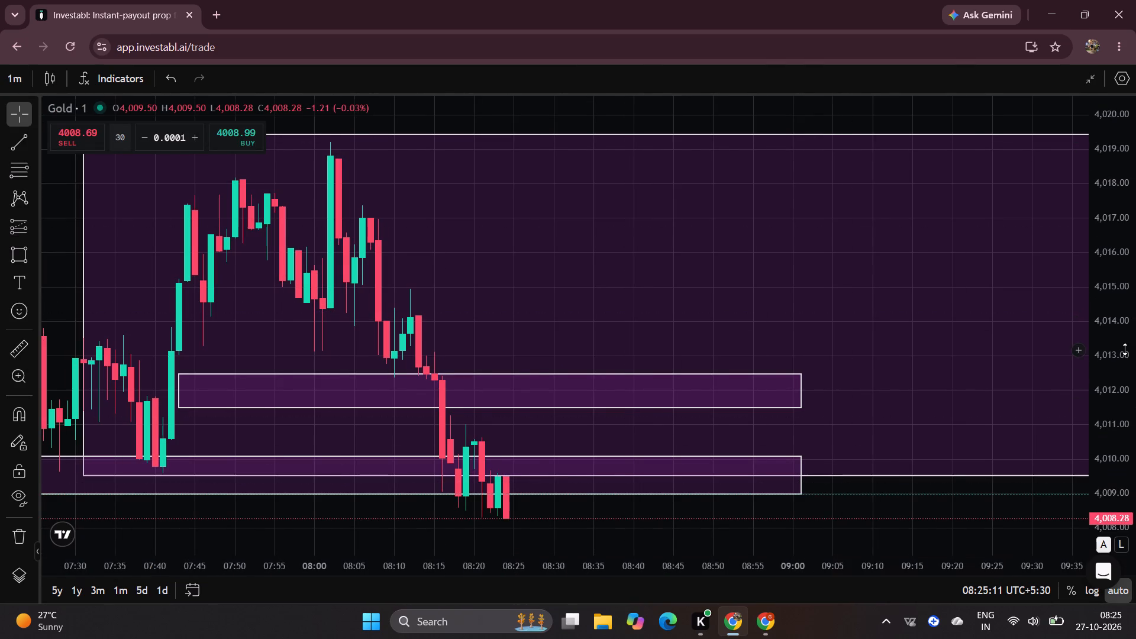
scroll(1125, 349, "down", 2)
left_click_drag(938, 493, 930, 363)
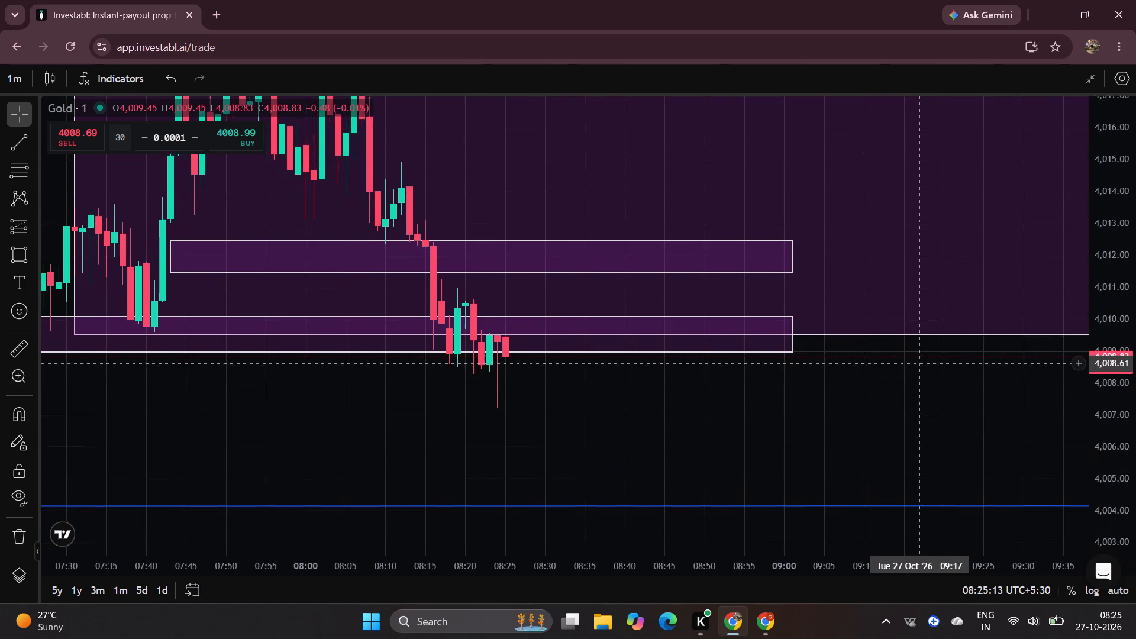
left_click_drag(930, 363, 931, 361)
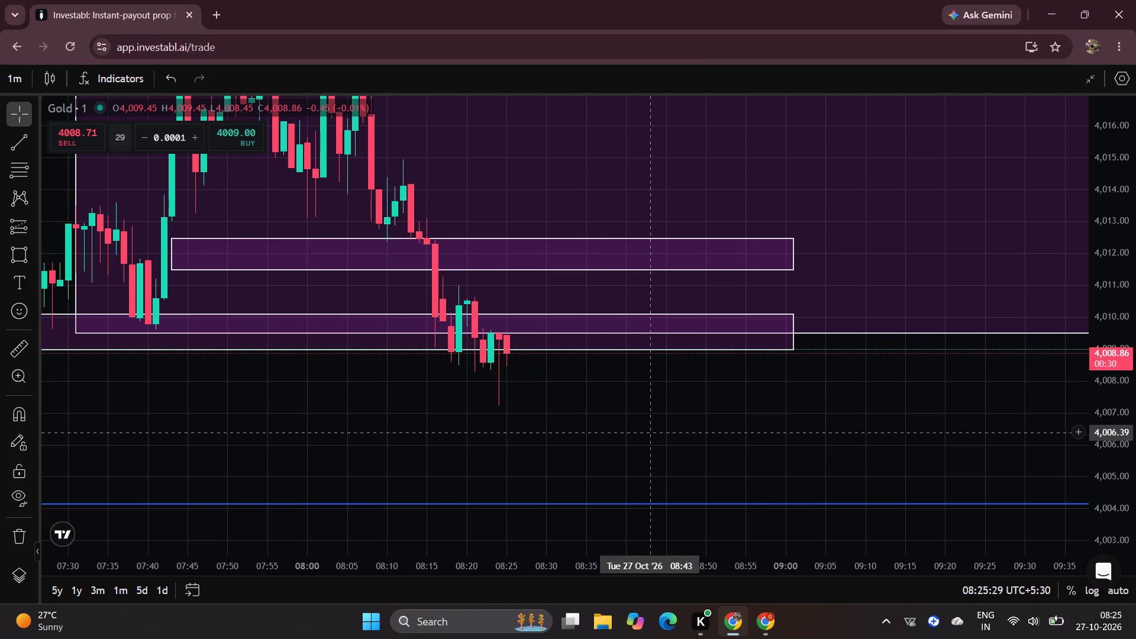
Search the indicators for "ema" and add Moving Average Exponential to the Gold chart.
left_click(80, 75)
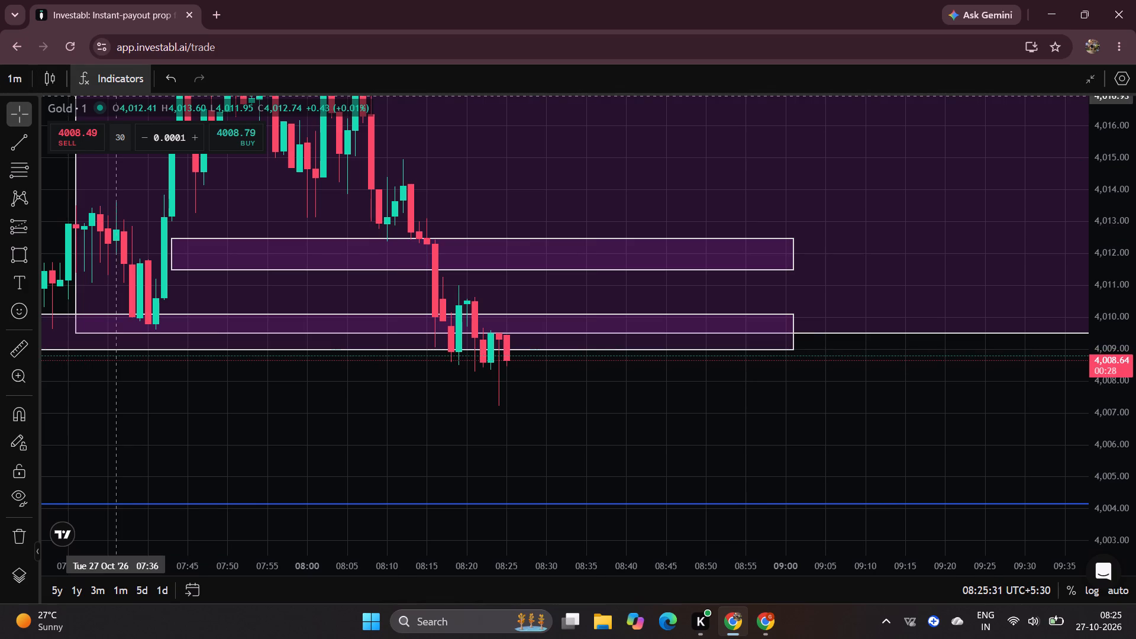
left_click(108, 78)
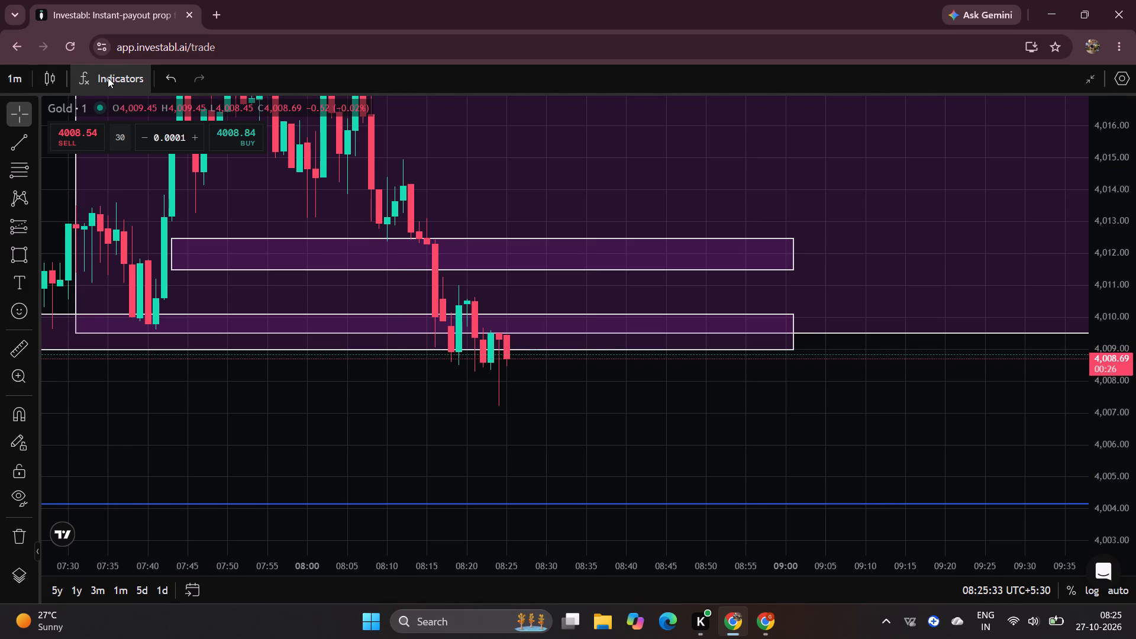
left_click_drag(234, 430, 253, 472)
left_click(46, 83)
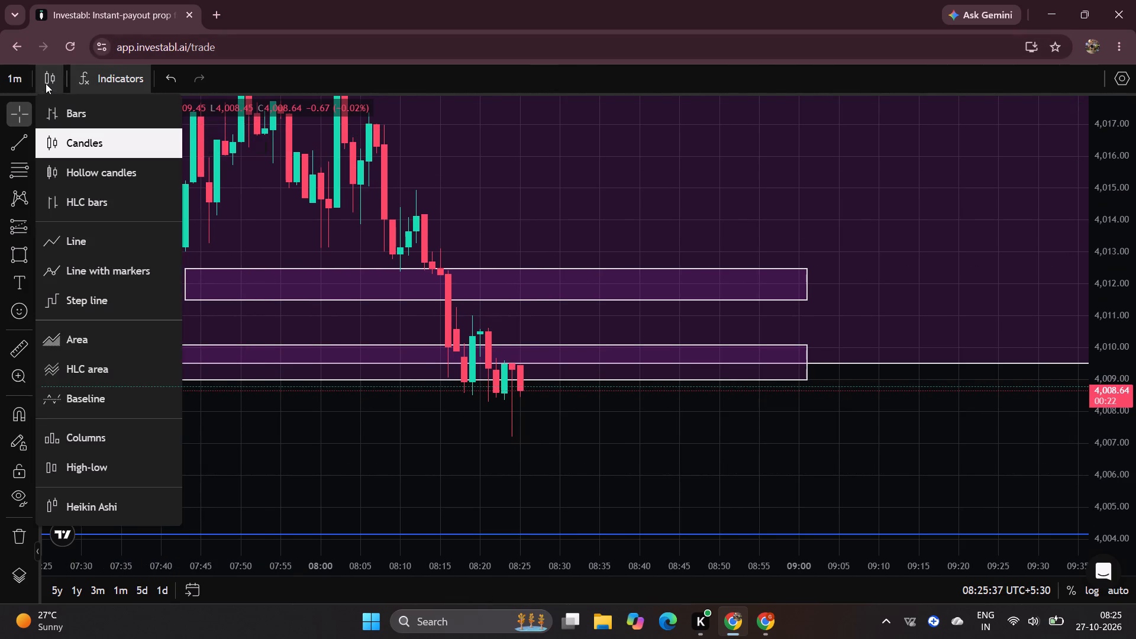
left_click(96, 78)
double_click(103, 75)
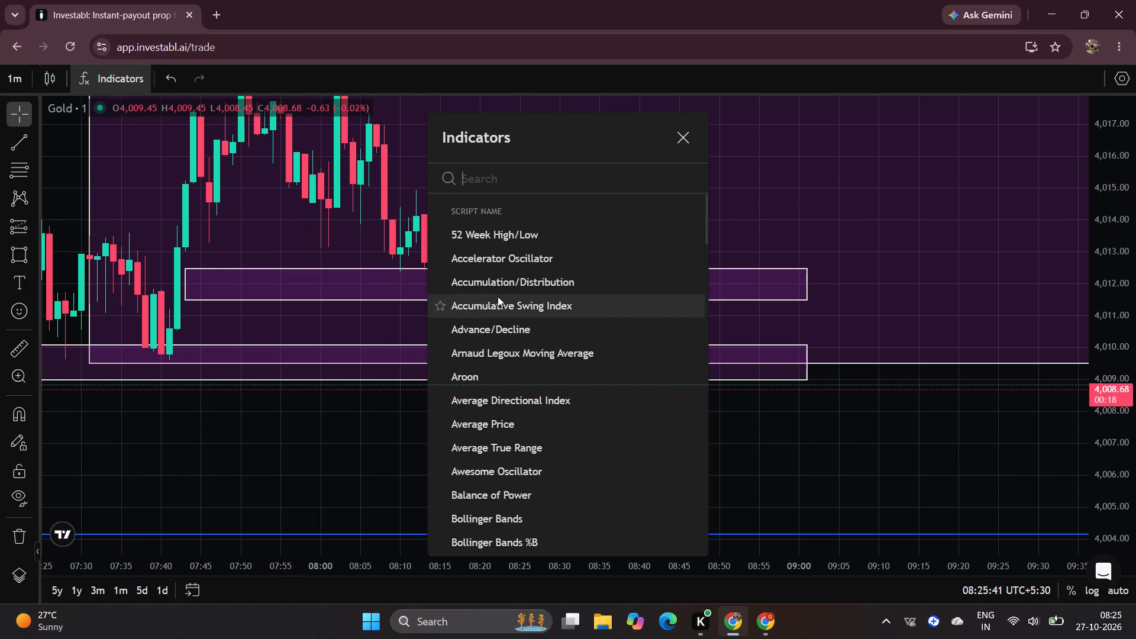
key("e")
key("m")
key("a")
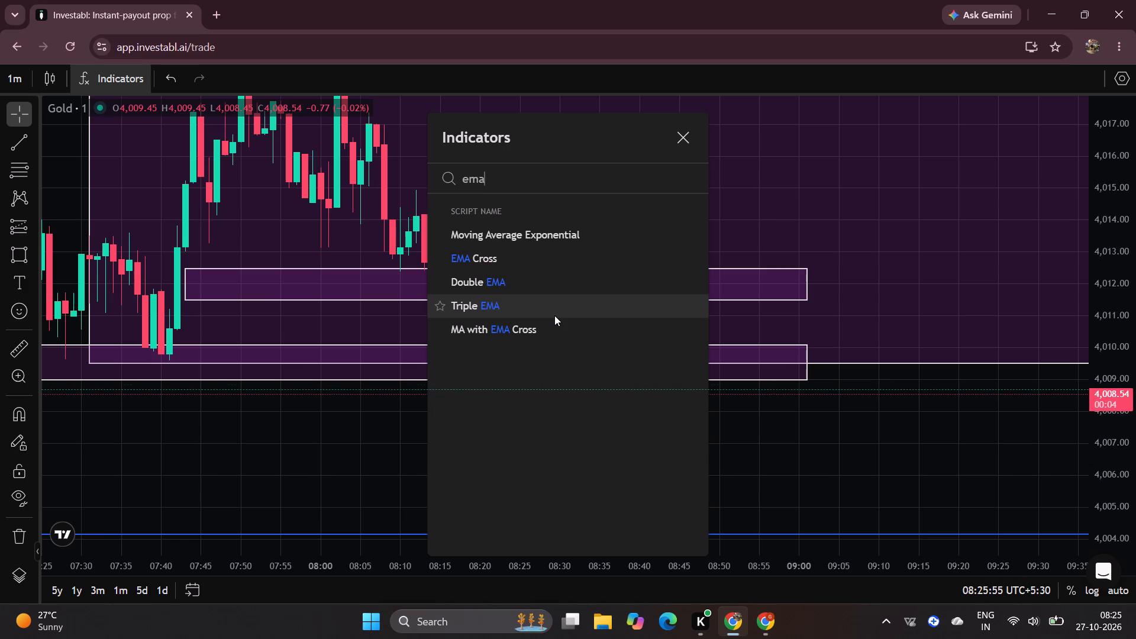
left_click(492, 233)
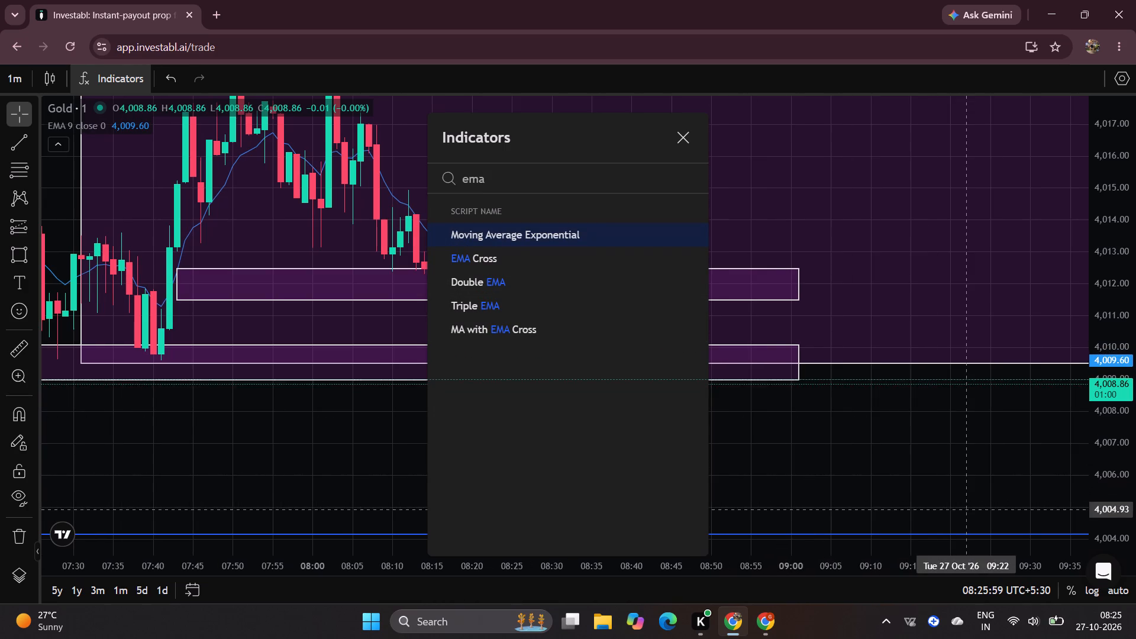
left_click(868, 449)
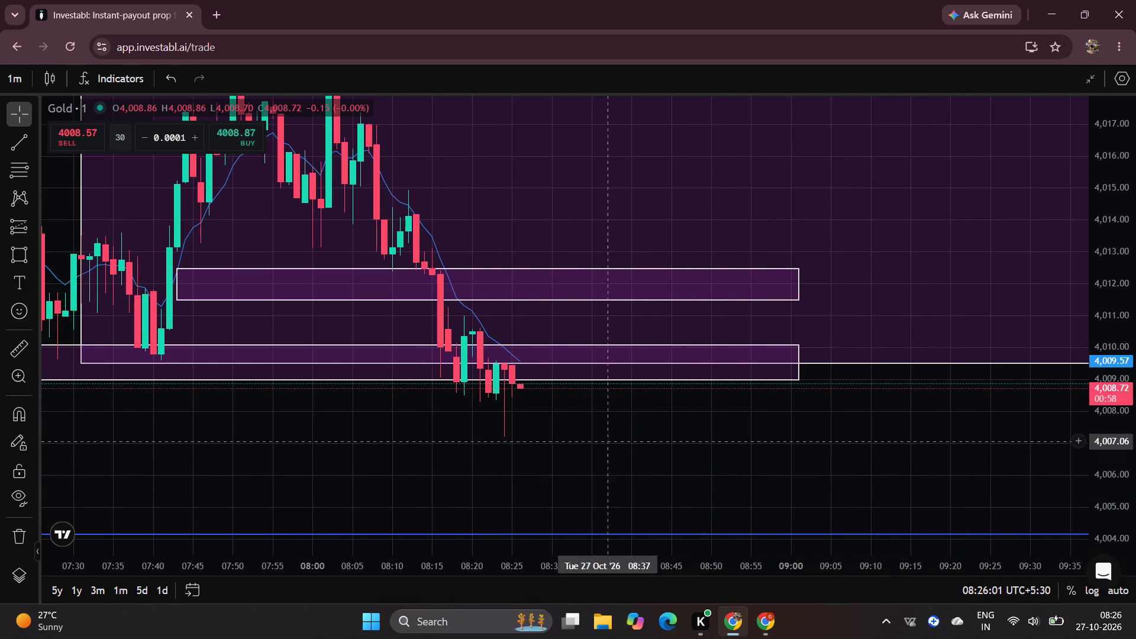
Review the EMA line against Gold's 1-minute candles and the marked rectangles.
left_click_drag(598, 467, 598, 495)
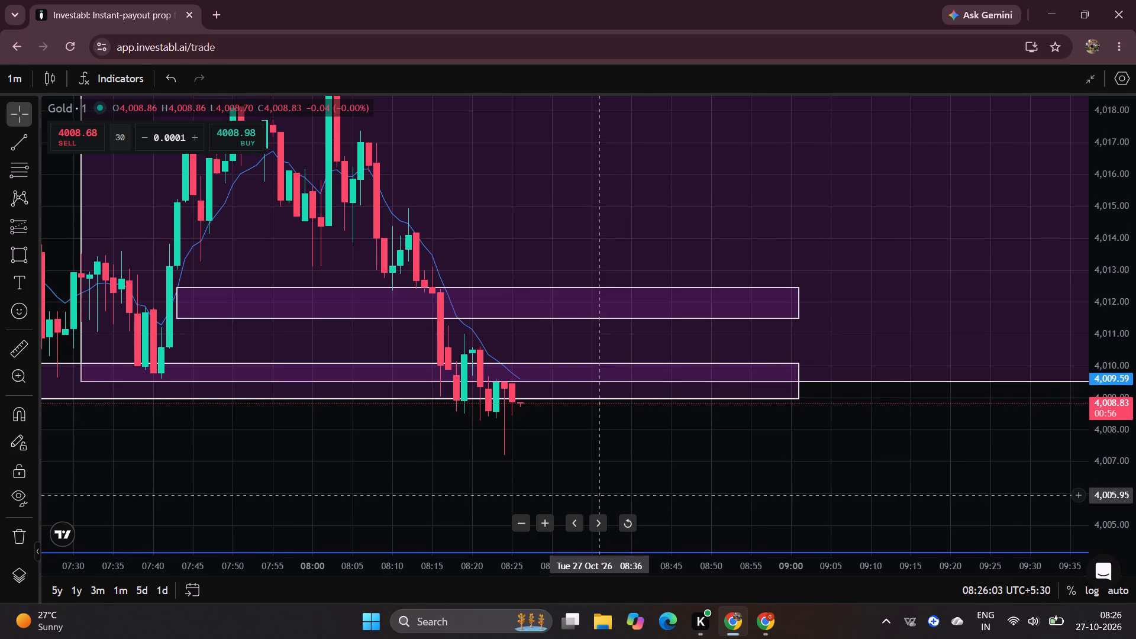
left_click_drag(598, 495, 599, 495)
scroll(1098, 296, "up", 3)
scroll(1103, 306, "down", 10)
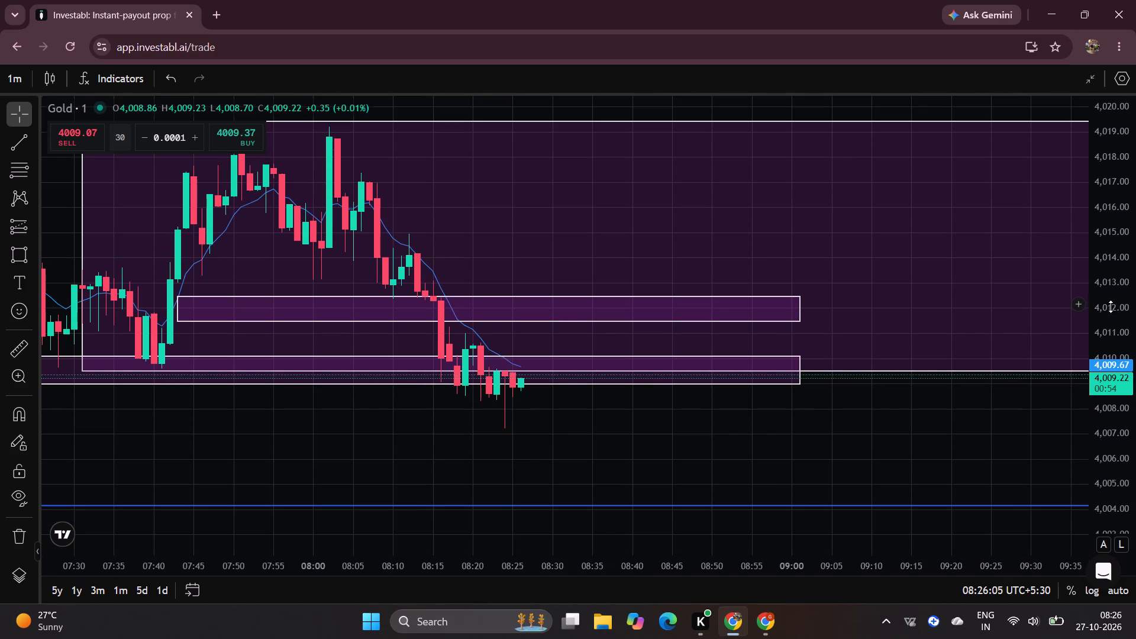
left_click_drag(352, 450, 372, 492)
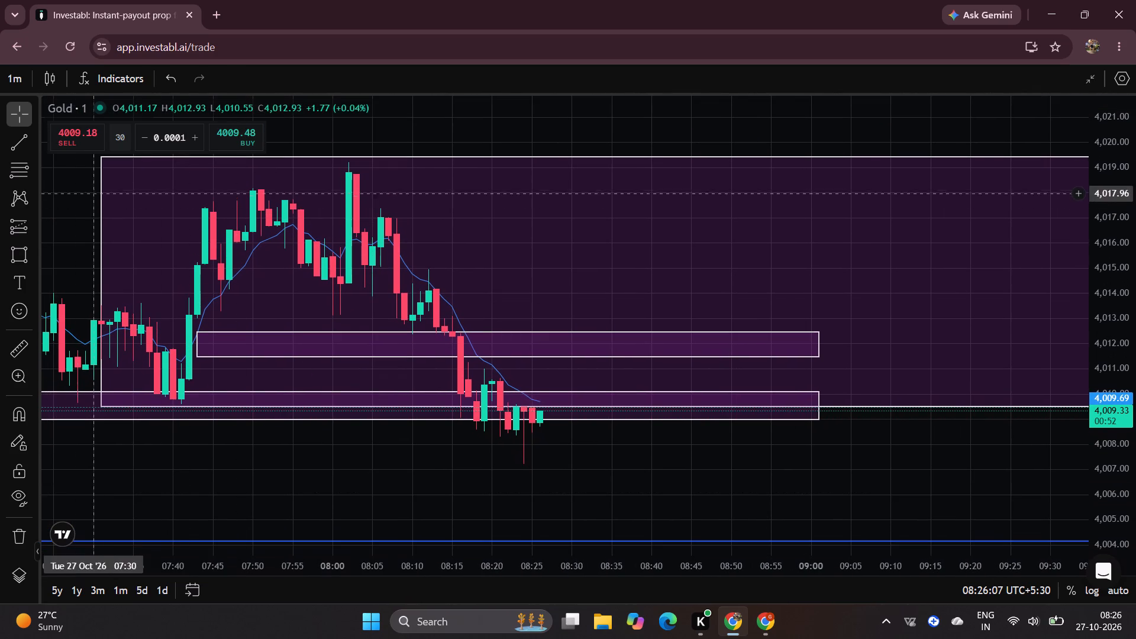
Set the length of the EMA on the 1-minute Gold chart to 20, keeping its style and visibility settings.
left_click_drag(72, 203, 91, 314)
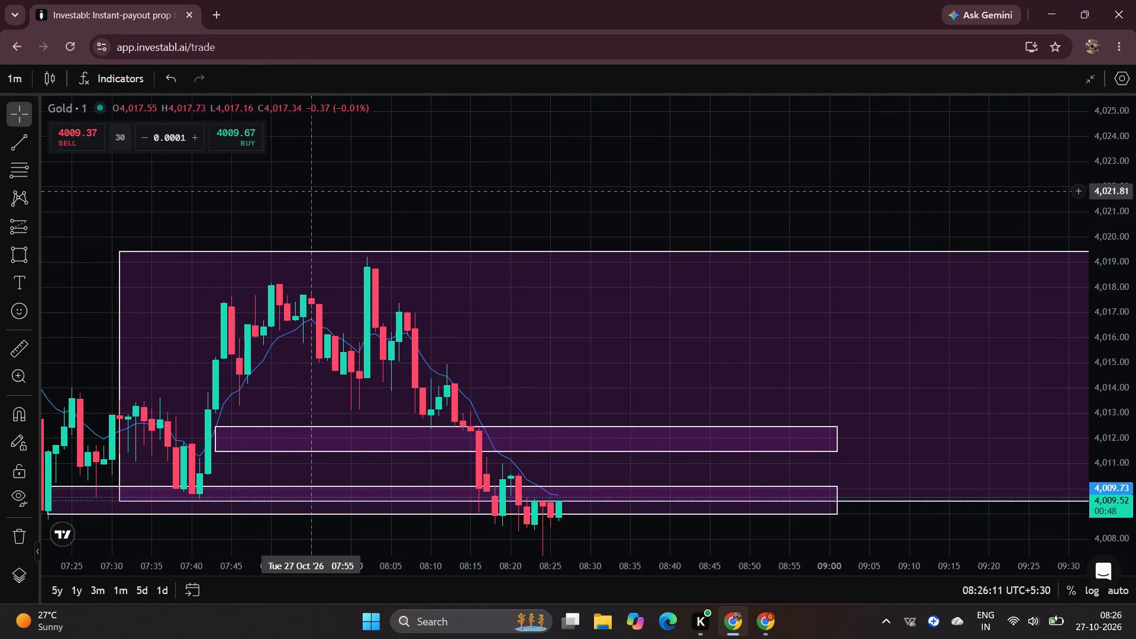
key("Escape")
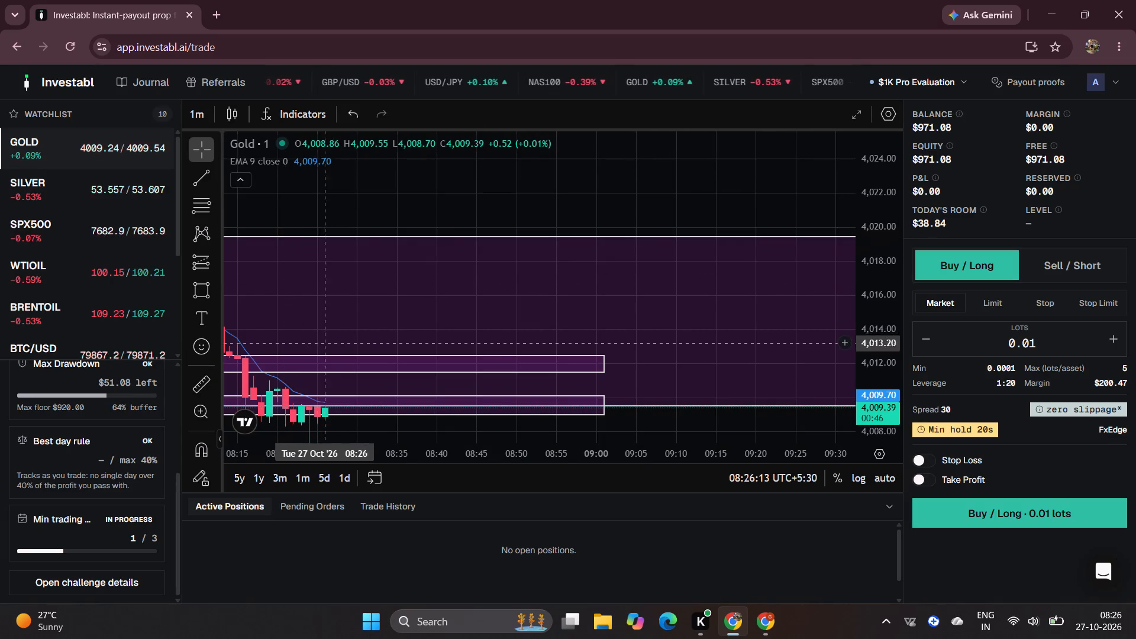
left_click(323, 163)
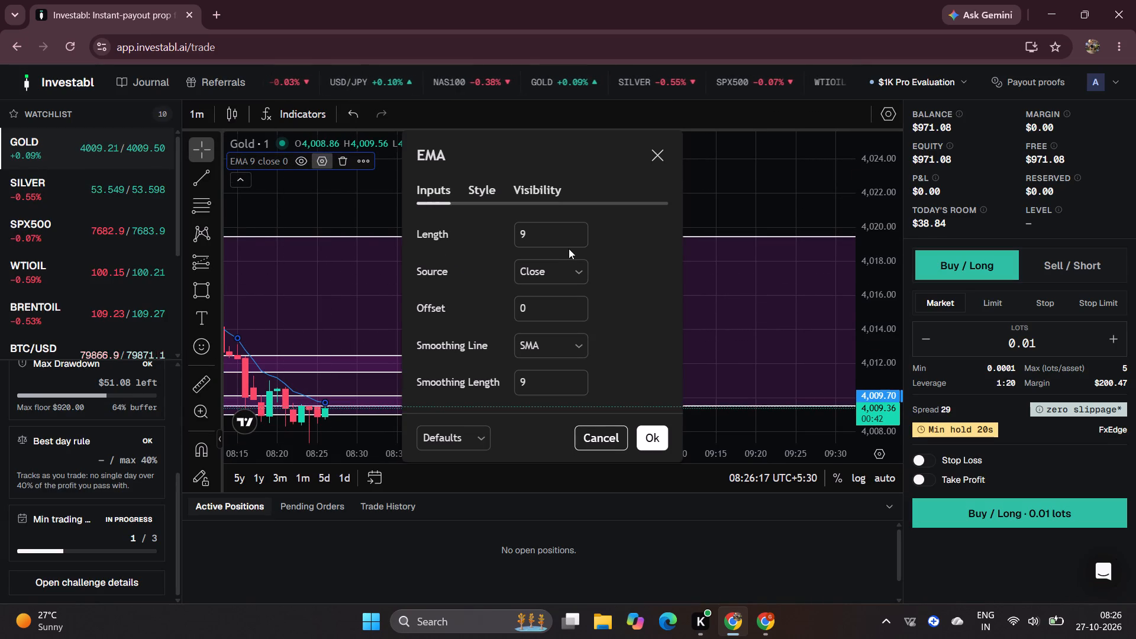
left_click(546, 230)
key("BackSpace")
type("20")
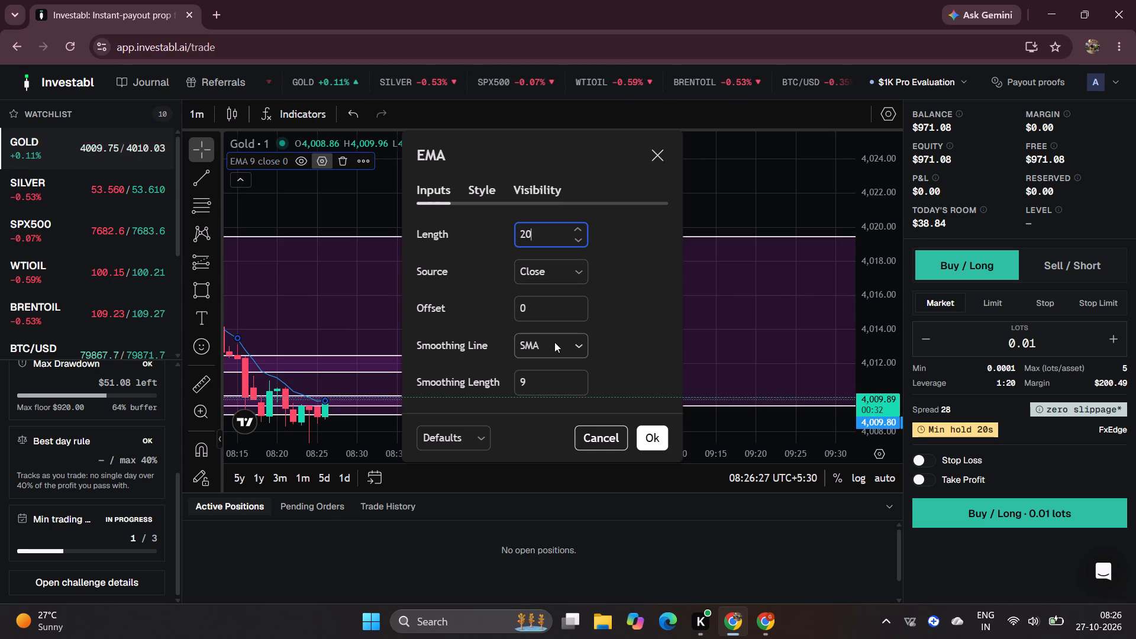
scroll(554, 342, "down", 2)
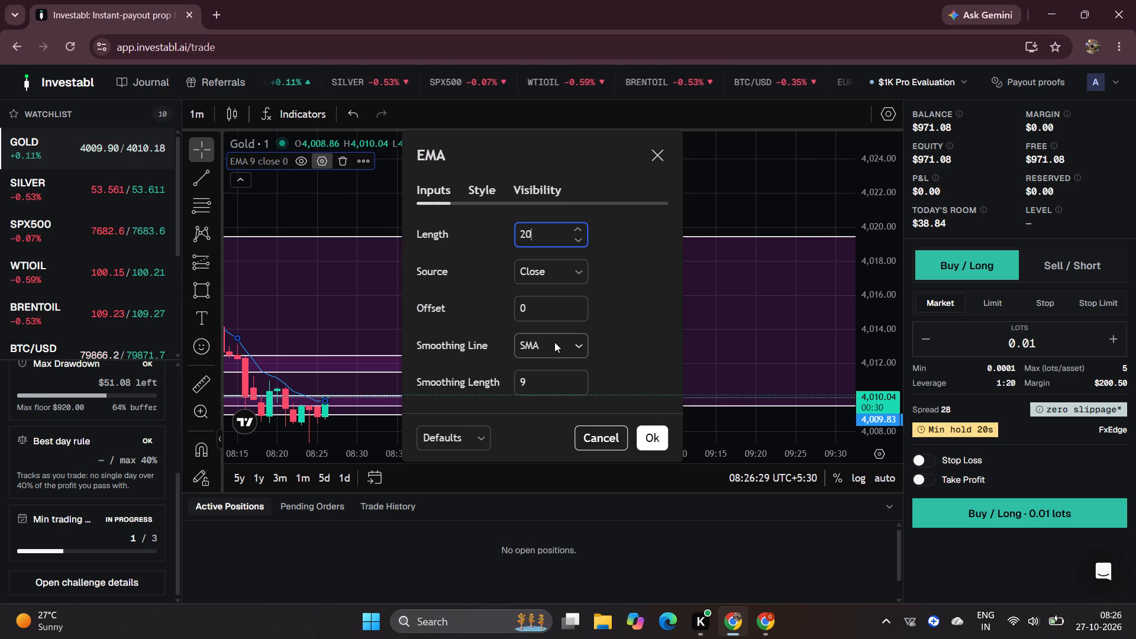
scroll(576, 322, "down", 2)
scroll(651, 314, "down", 4)
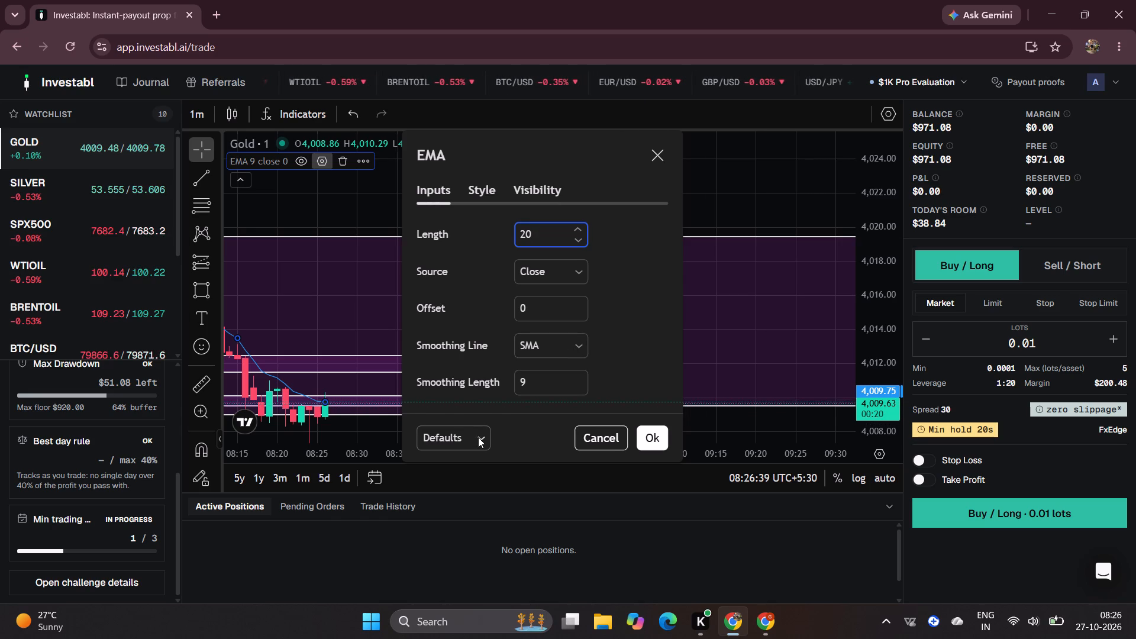
left_click(475, 192)
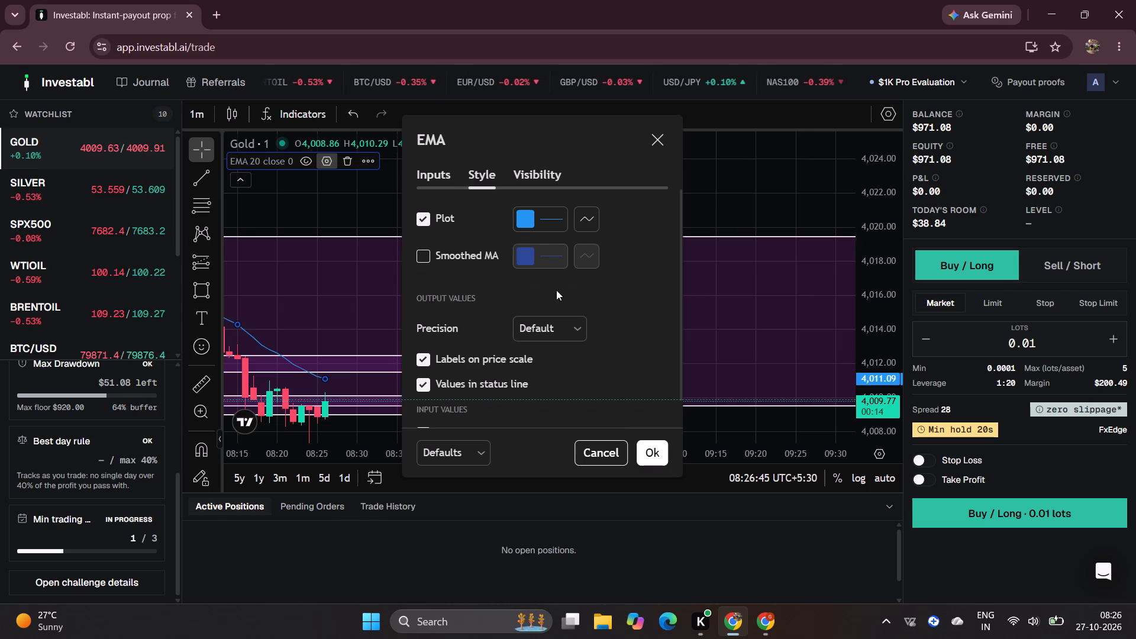
scroll(557, 291, "down", 8)
left_click(541, 181)
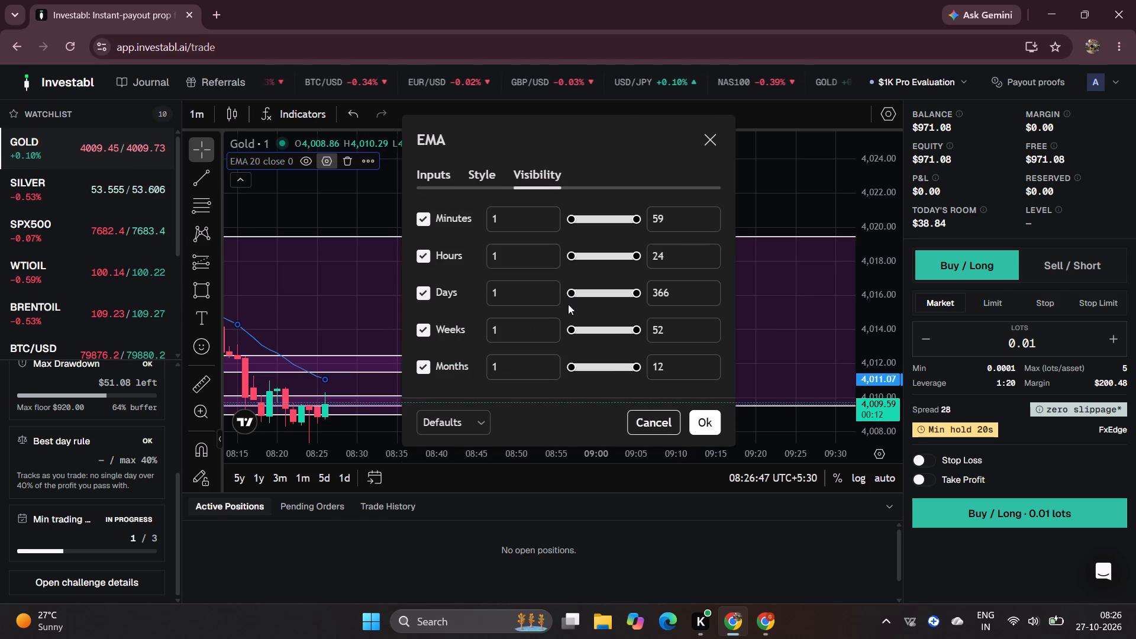
scroll(566, 308, "down", 2)
left_click(437, 173)
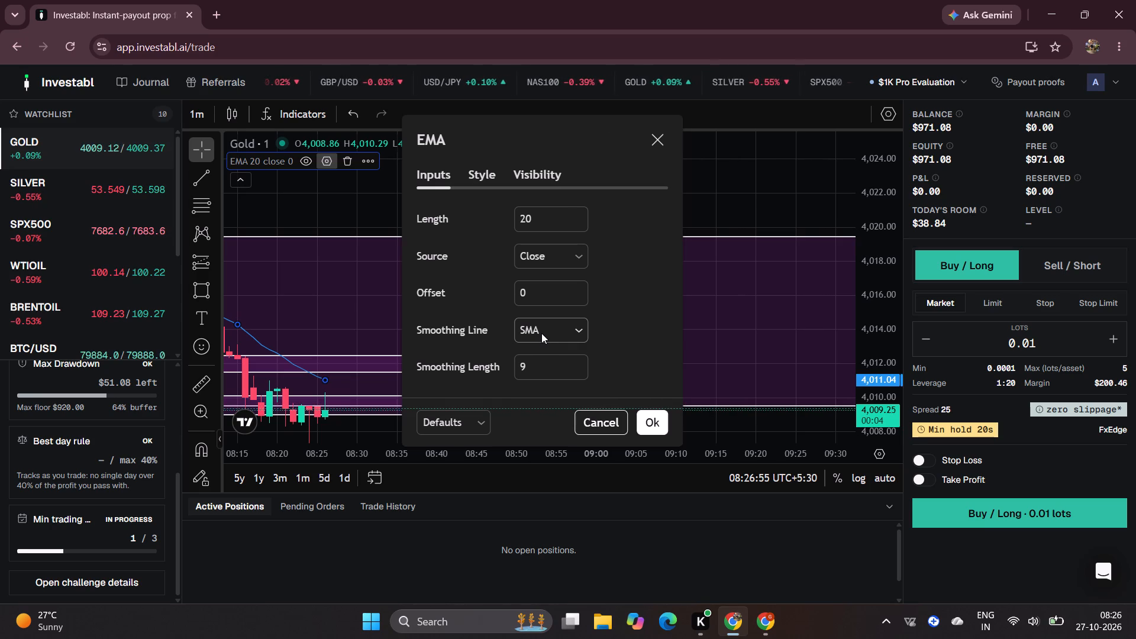
left_click(479, 420)
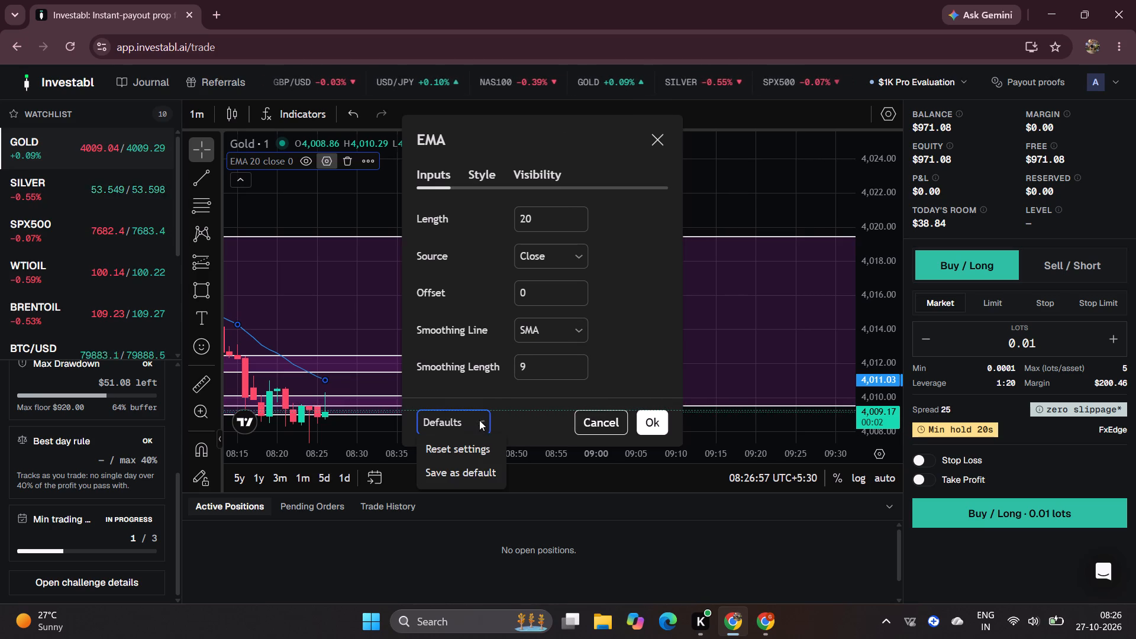
left_click(657, 418)
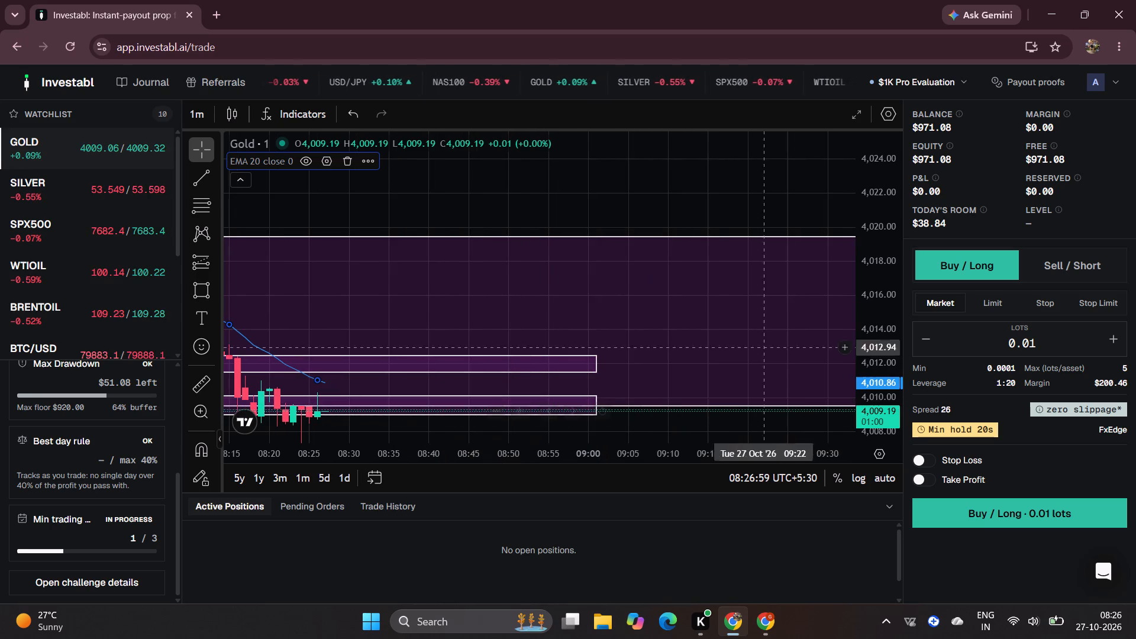
Examine the 20-period EMA on the enlarged 1-minute Gold chart against the candles, narrow rectangles and 4,004 line.
left_click(863, 118)
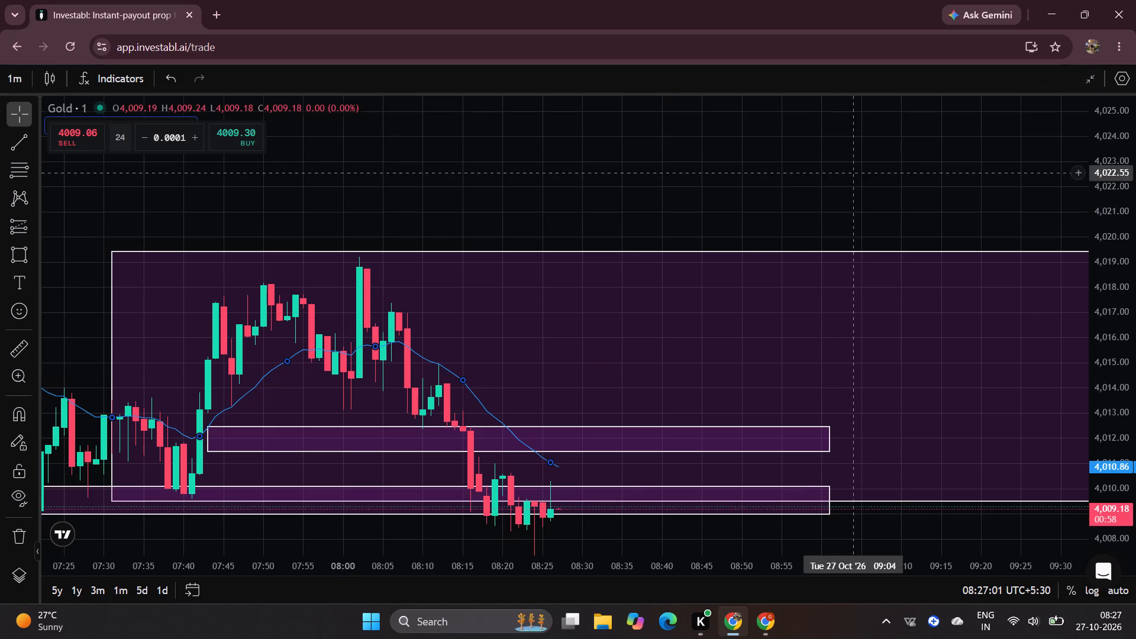
left_click_drag(869, 164, 813, 20)
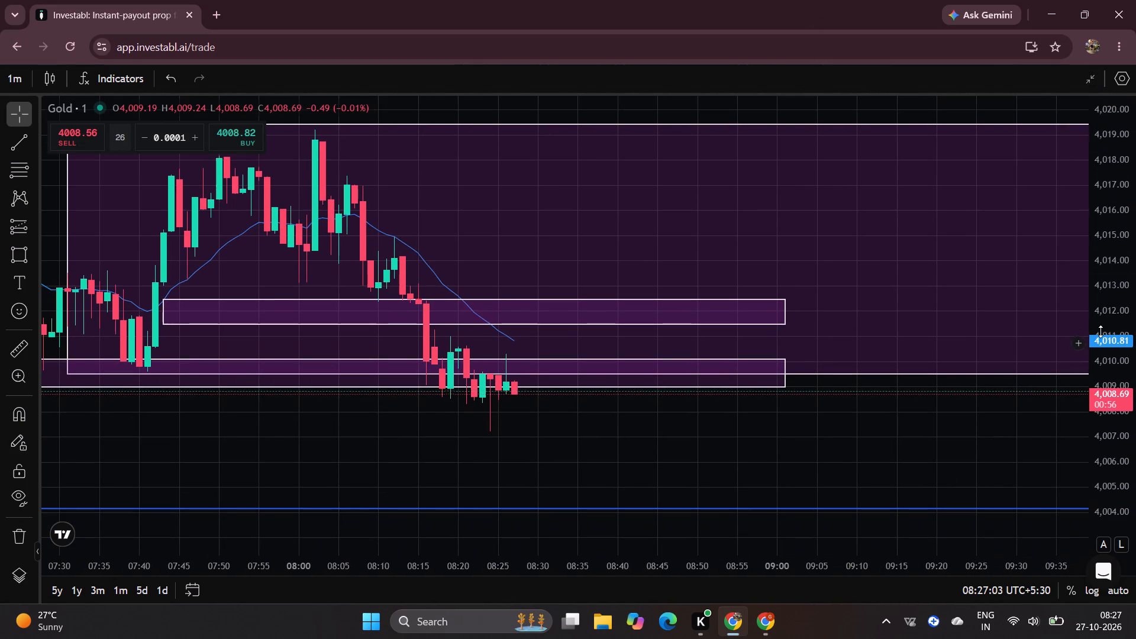
scroll(1105, 329, "up", 10)
scroll(648, 571, "up", 1)
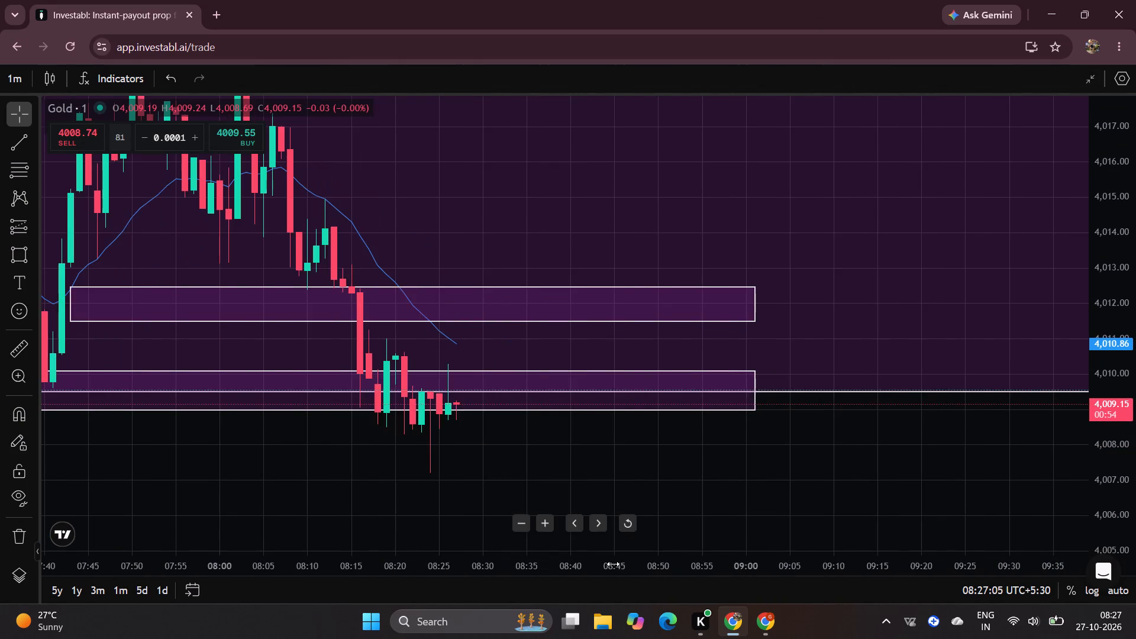
scroll(613, 564, "up", 1)
scroll(613, 564, "down", 10)
left_click_drag(769, 493, 680, 530)
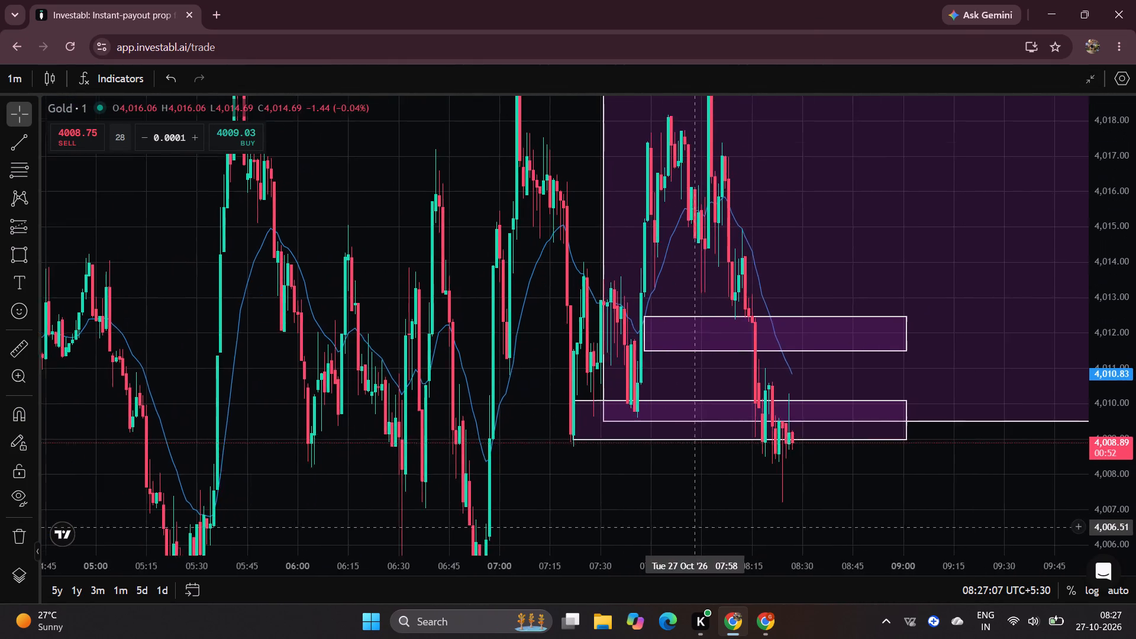
left_click_drag(680, 530, 612, 535)
scroll(602, 574, "up", 4)
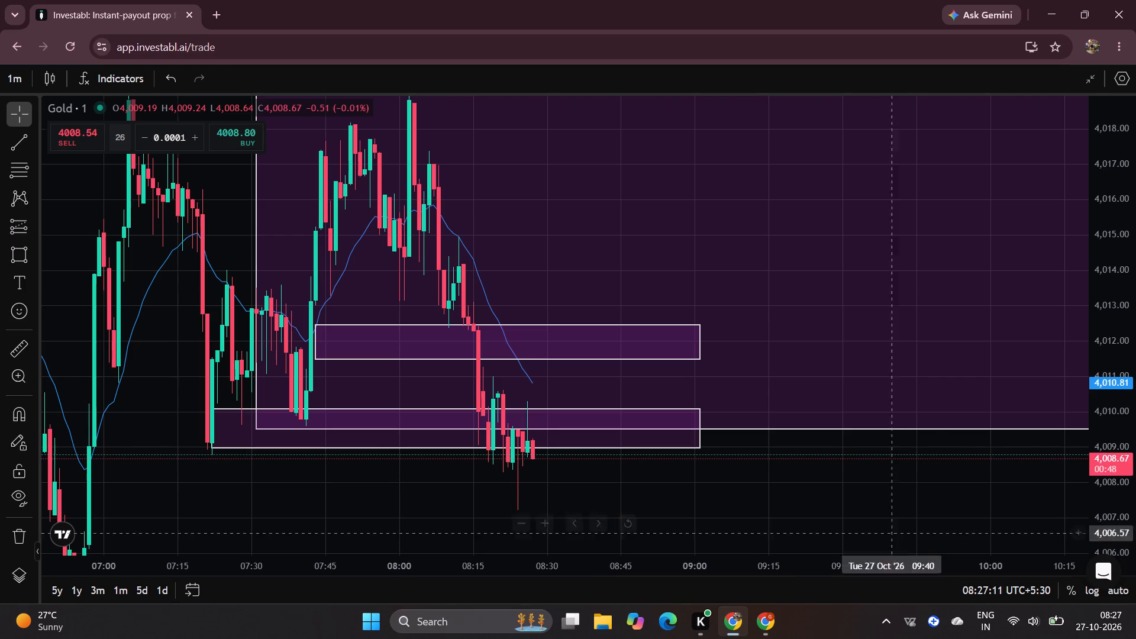
scroll(1128, 270, "down", 9)
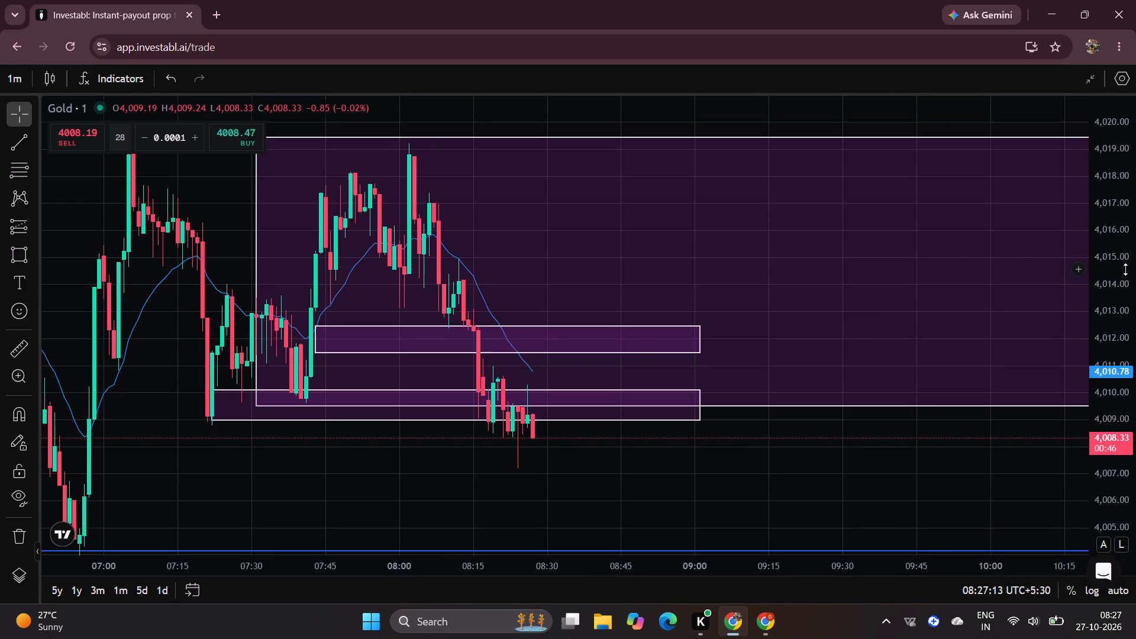
left_click_drag(774, 468, 780, 443)
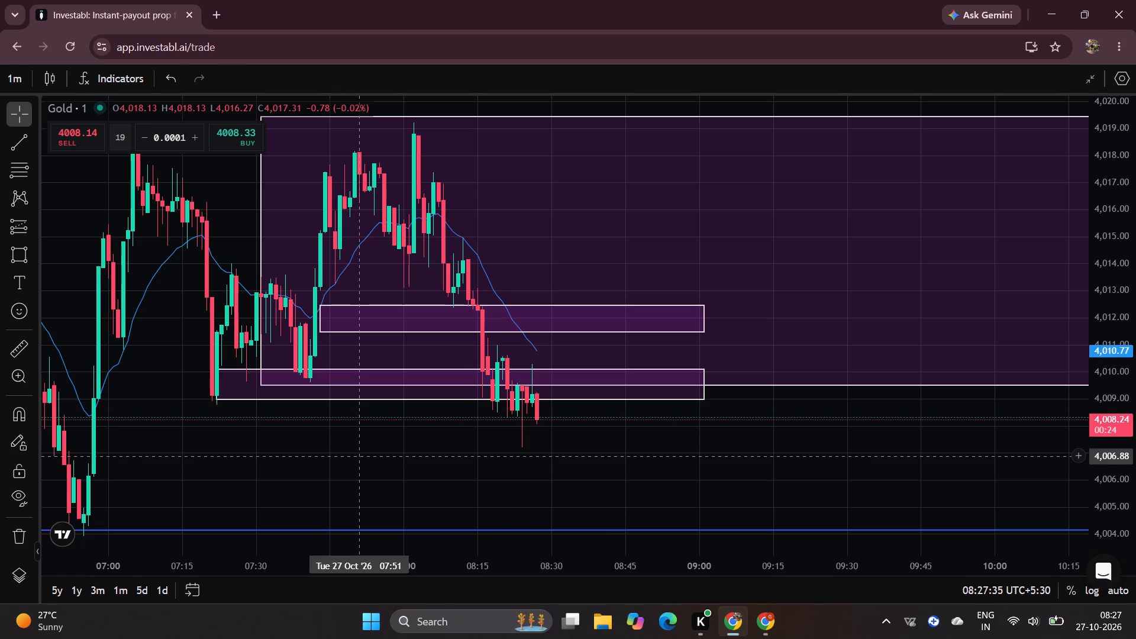
left_click_drag(687, 451, 614, 440)
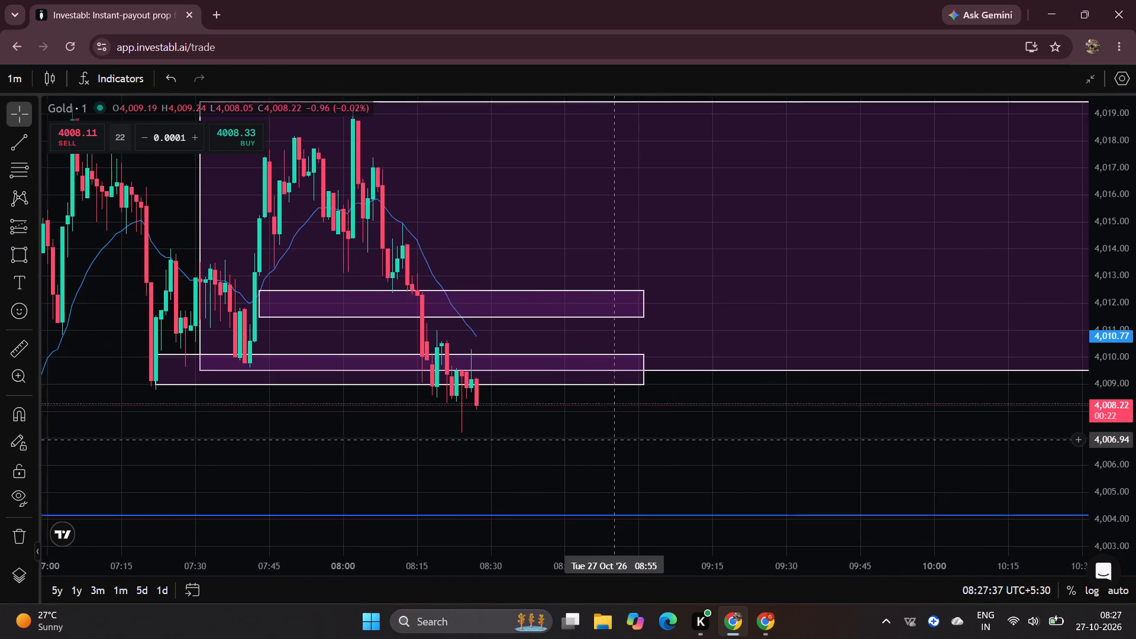
left_click_drag(614, 440, 615, 427)
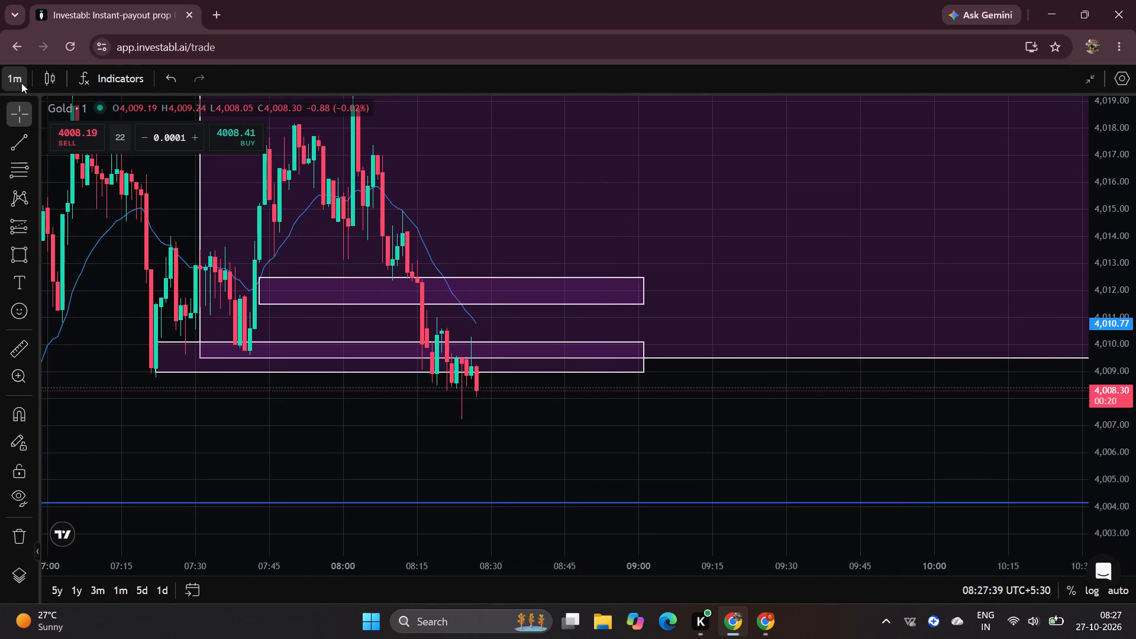
Examine Gold on the 5-minute timeframe, comparing price with the EMA, the marked rectangles and the 4,004 line.
left_click(21, 83)
left_click(35, 160)
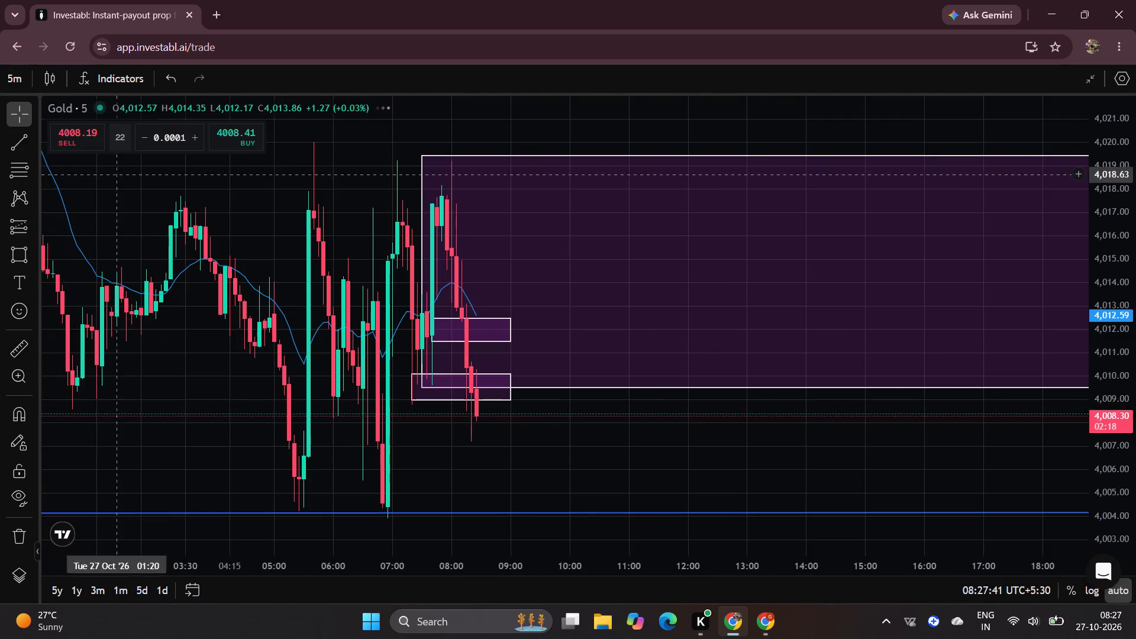
left_click_drag(637, 434, 662, 396)
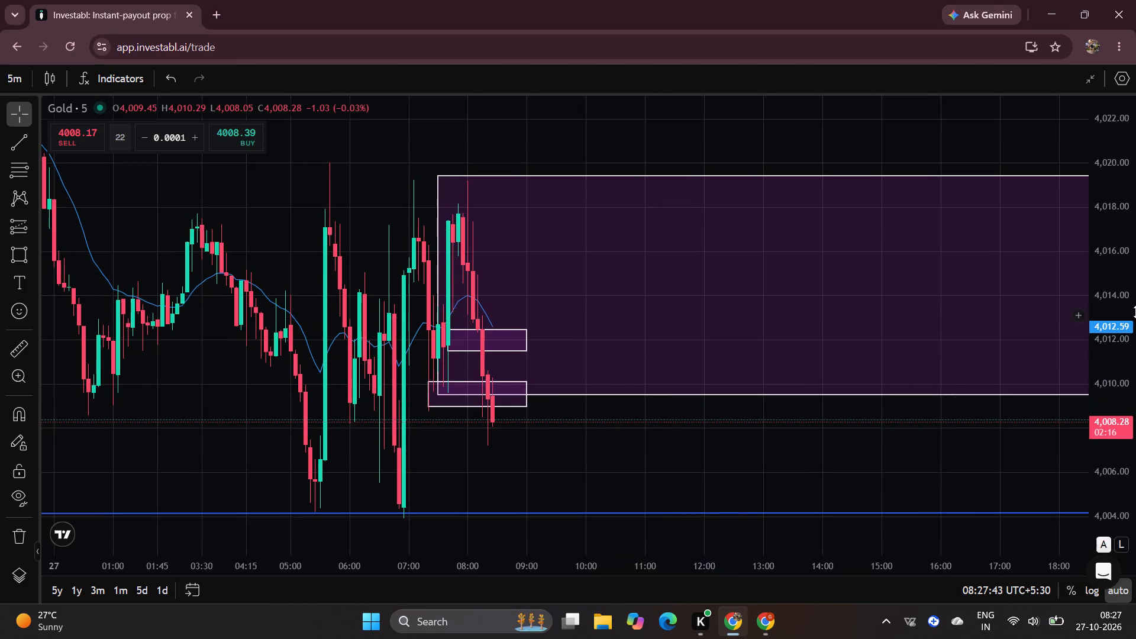
scroll(1133, 307, "down", 3)
left_click_drag(880, 541, 911, 446)
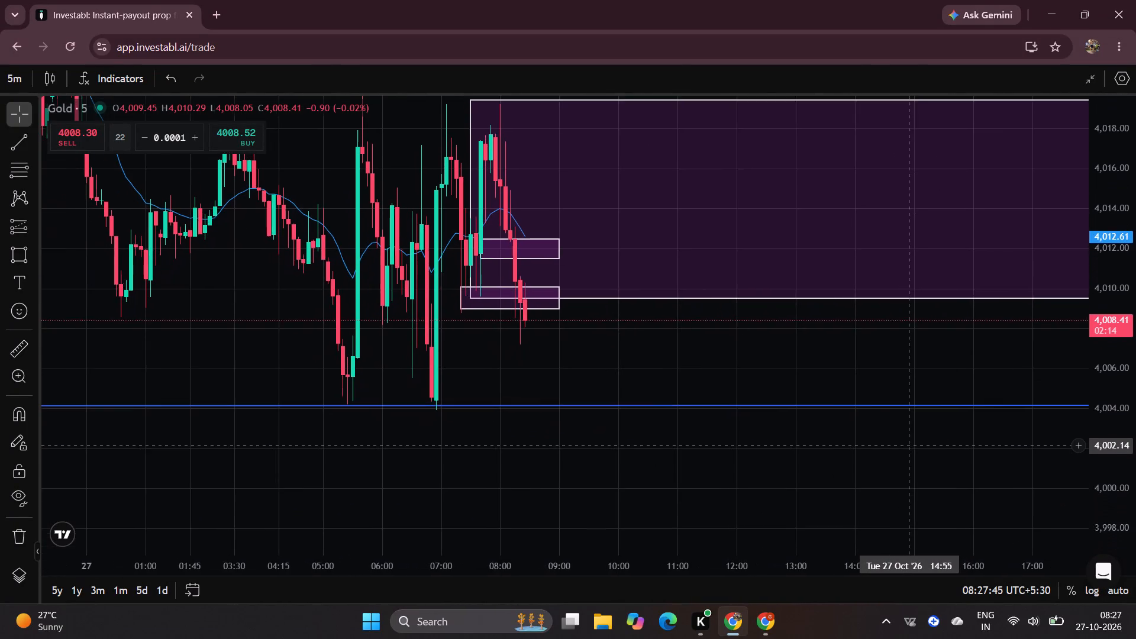
left_click_drag(911, 446, 868, 460)
scroll(1118, 353, "up", 3)
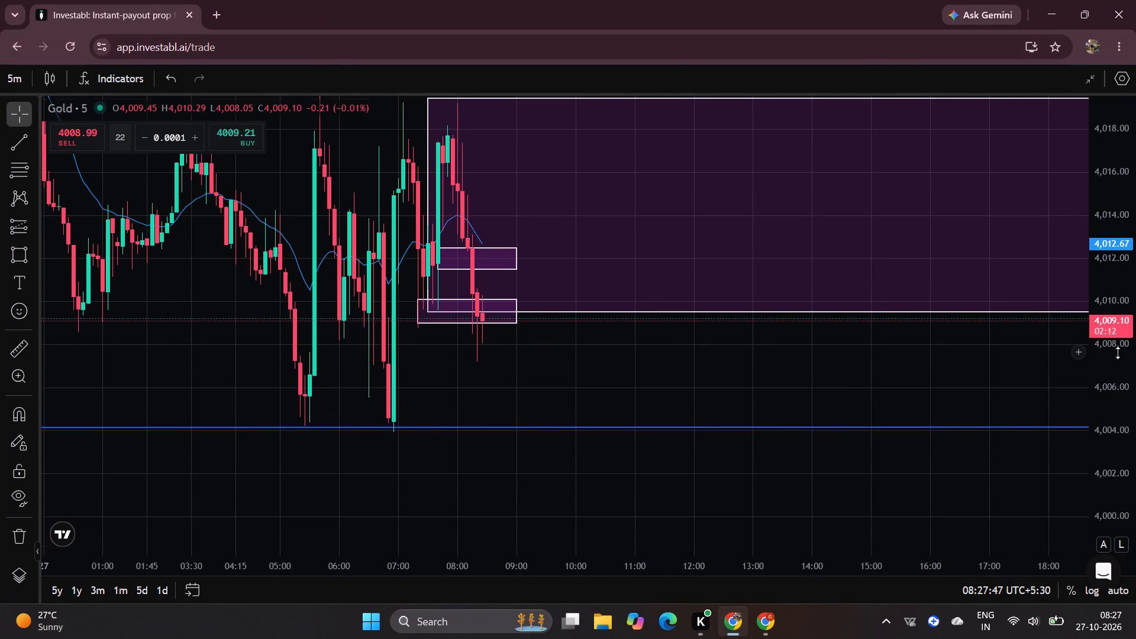
left_click_drag(649, 383, 673, 380)
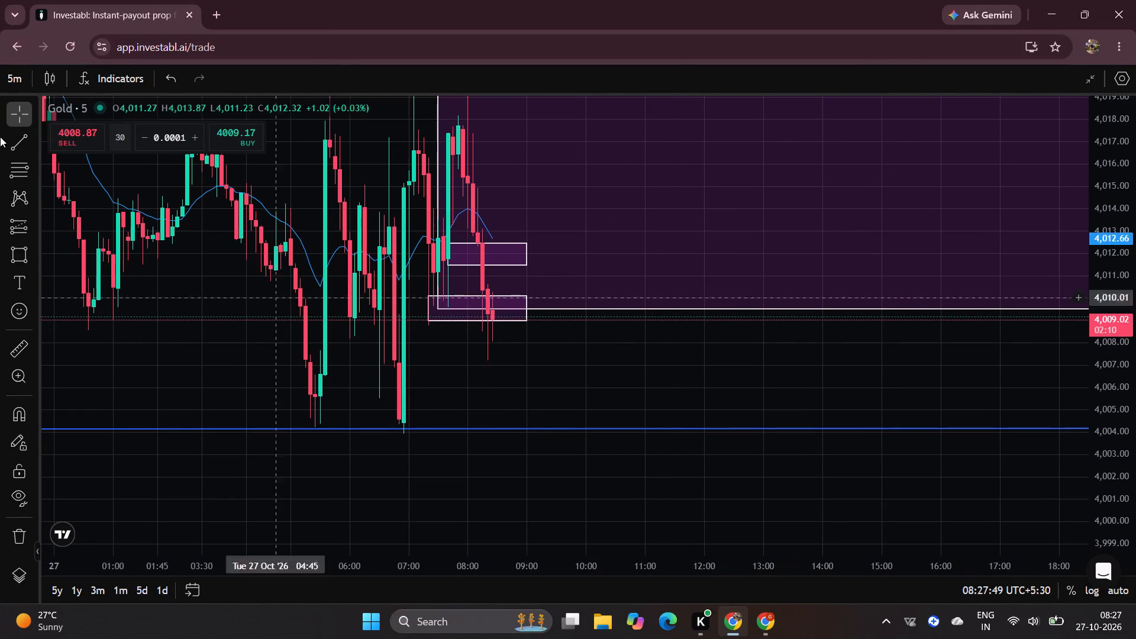
Return Gold to the 1-minute timeframe and examine the latest candles around the lower narrow rectangle and the EMA.
left_click(7, 81)
left_click(18, 140)
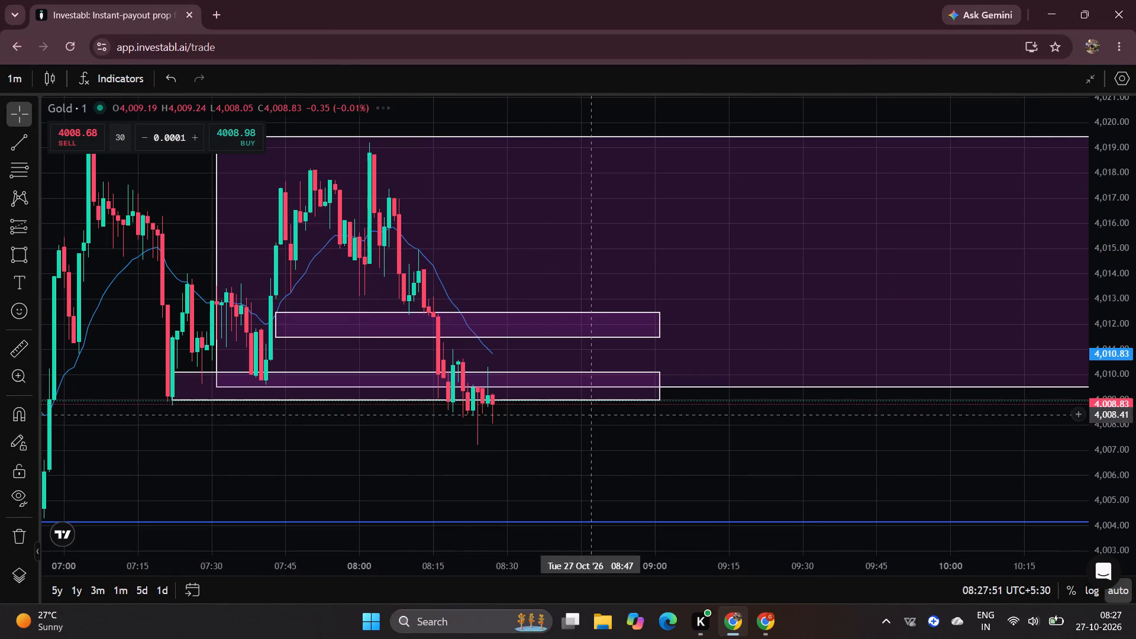
left_click_drag(959, 467, 928, 381)
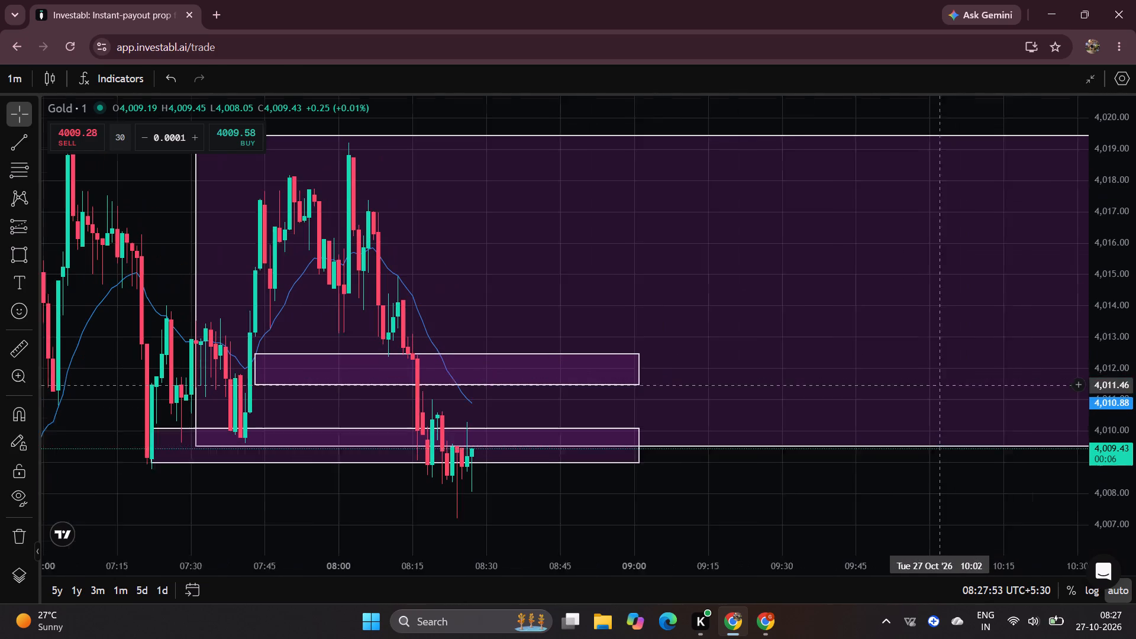
left_click_drag(928, 381, 932, 422)
scroll(1132, 302, "down", 3)
left_click_drag(812, 483, 812, 483)
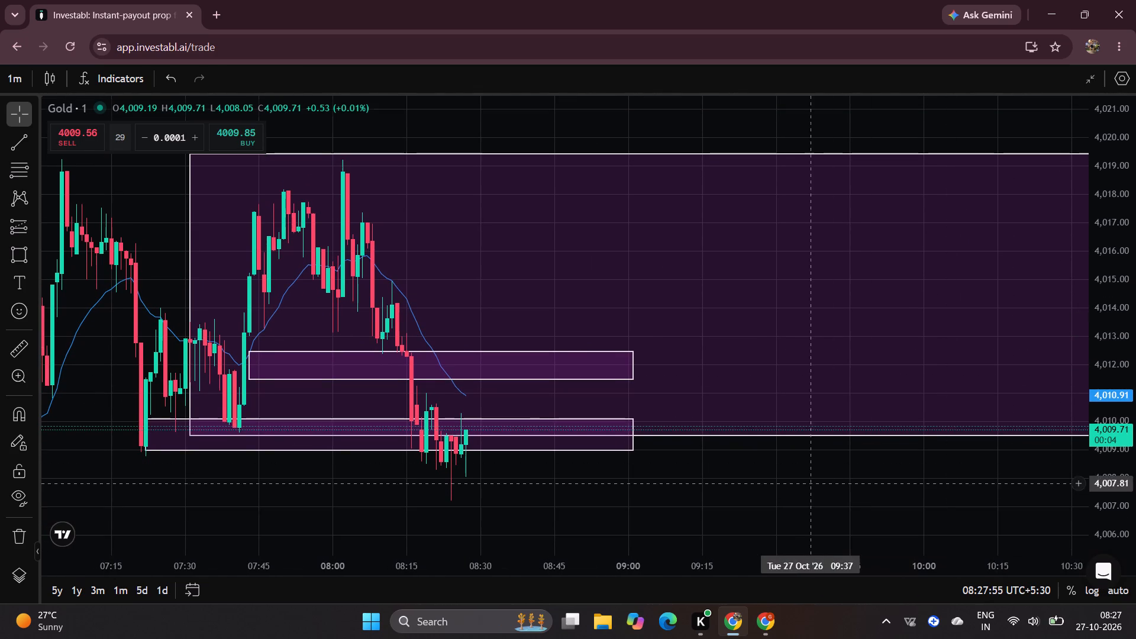
left_click_drag(812, 483, 843, 360)
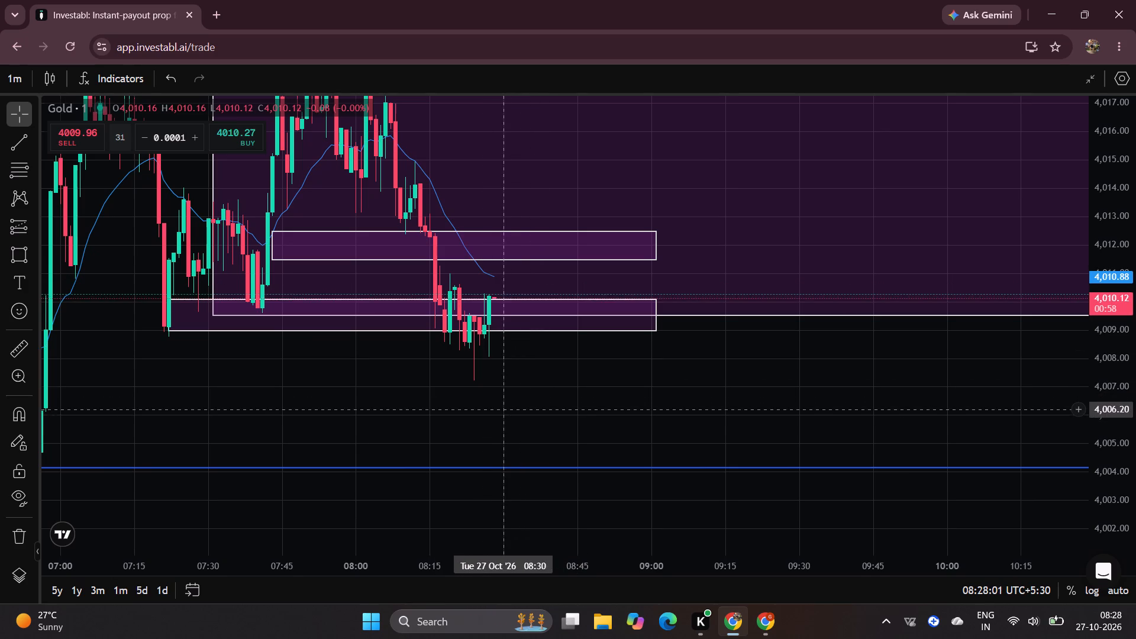
left_click(33, 115)
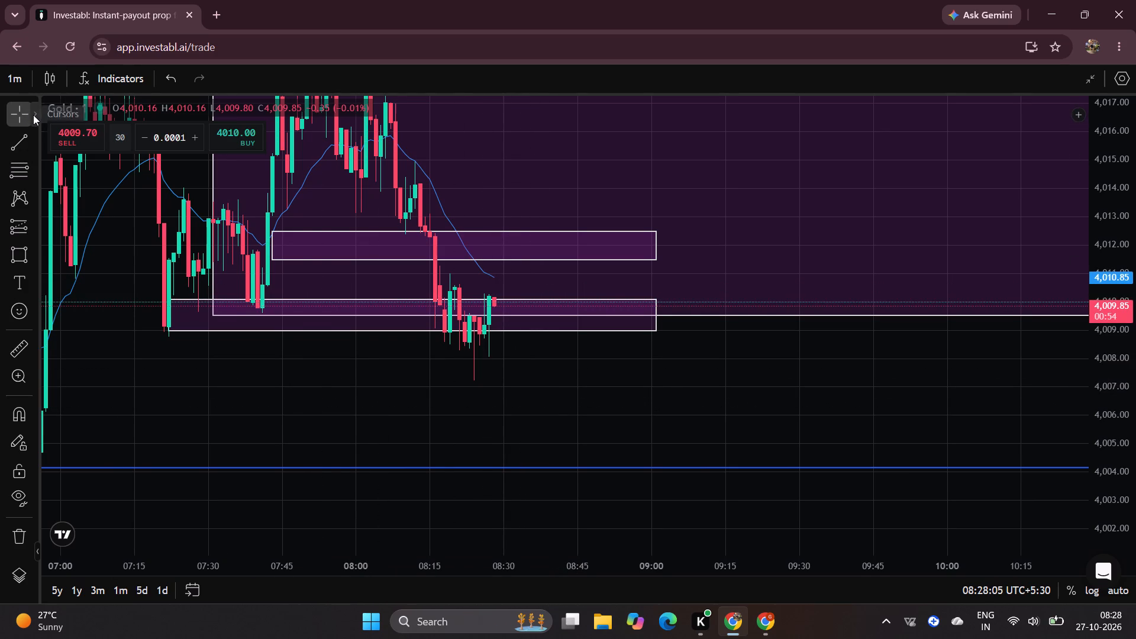
left_click(80, 118)
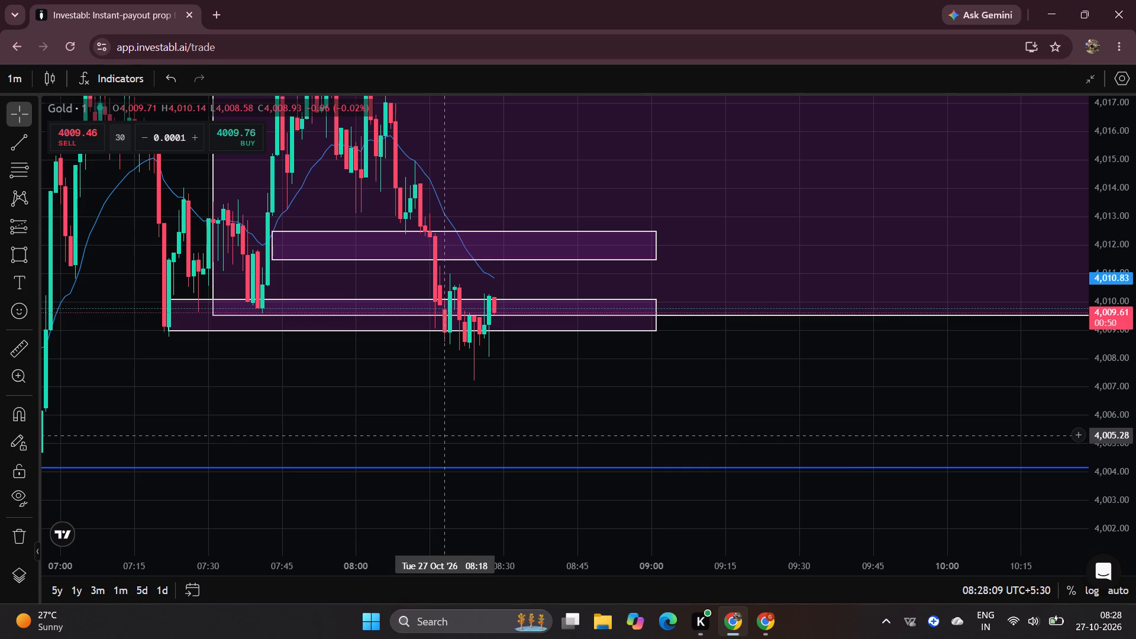
left_click_drag(520, 388, 523, 432)
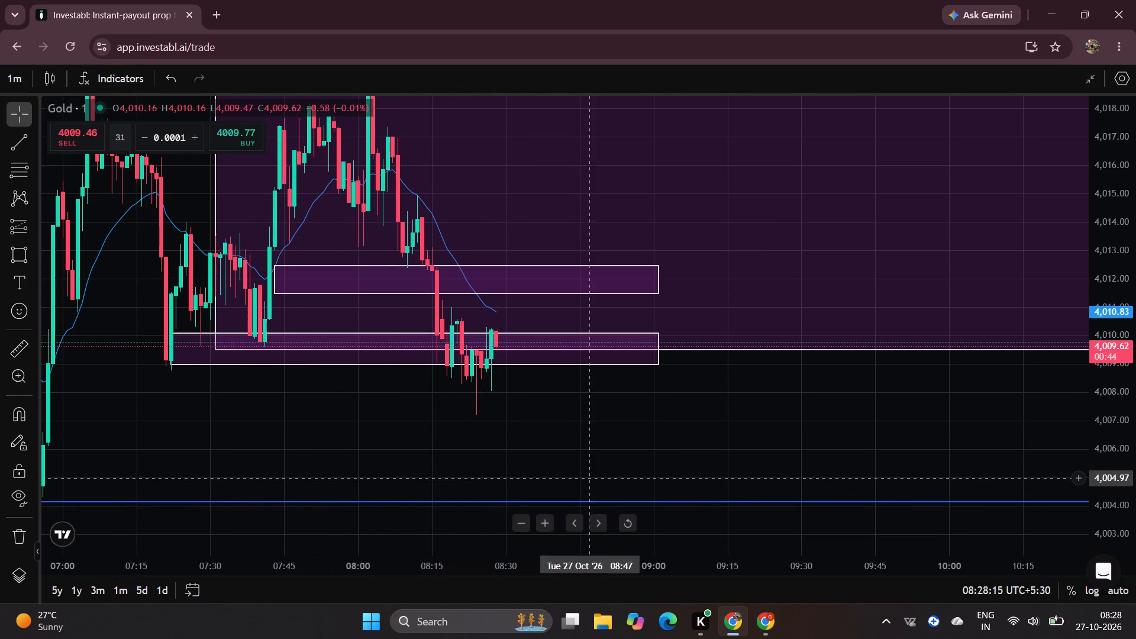
Switch Gold to the 5-minute timeframe and review the current candle against the narrow rectangles and the 4,004 line.
left_click(18, 88)
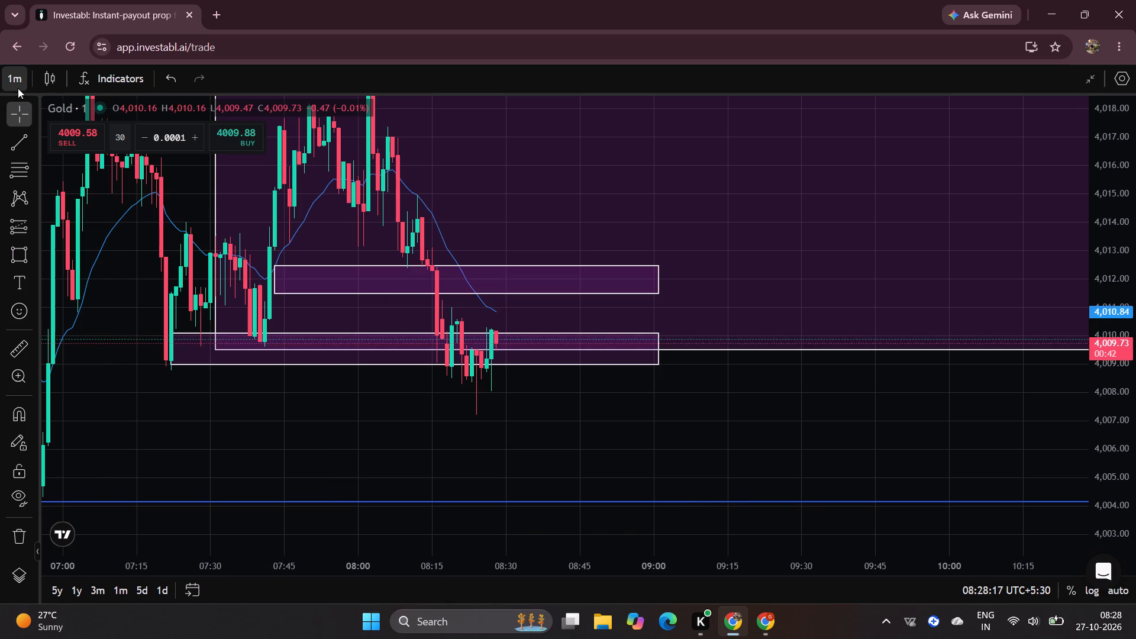
left_click(24, 159)
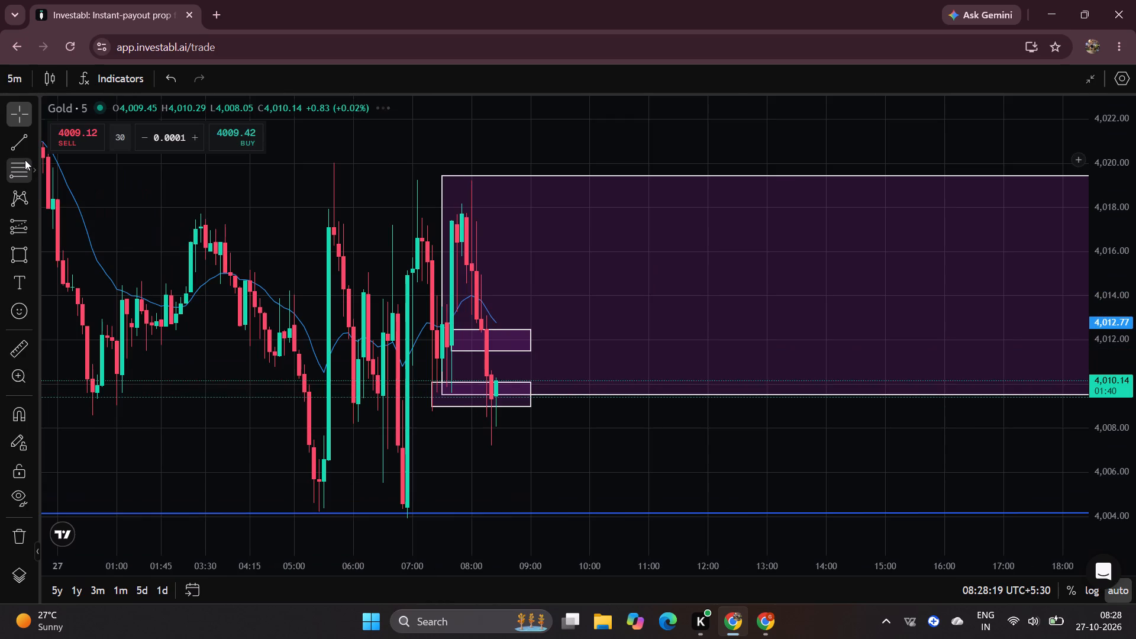
left_click_drag(615, 447, 612, 427)
scroll(1110, 345, "down", 3)
scroll(1121, 346, "up", 6)
left_click_drag(872, 456, 851, 408)
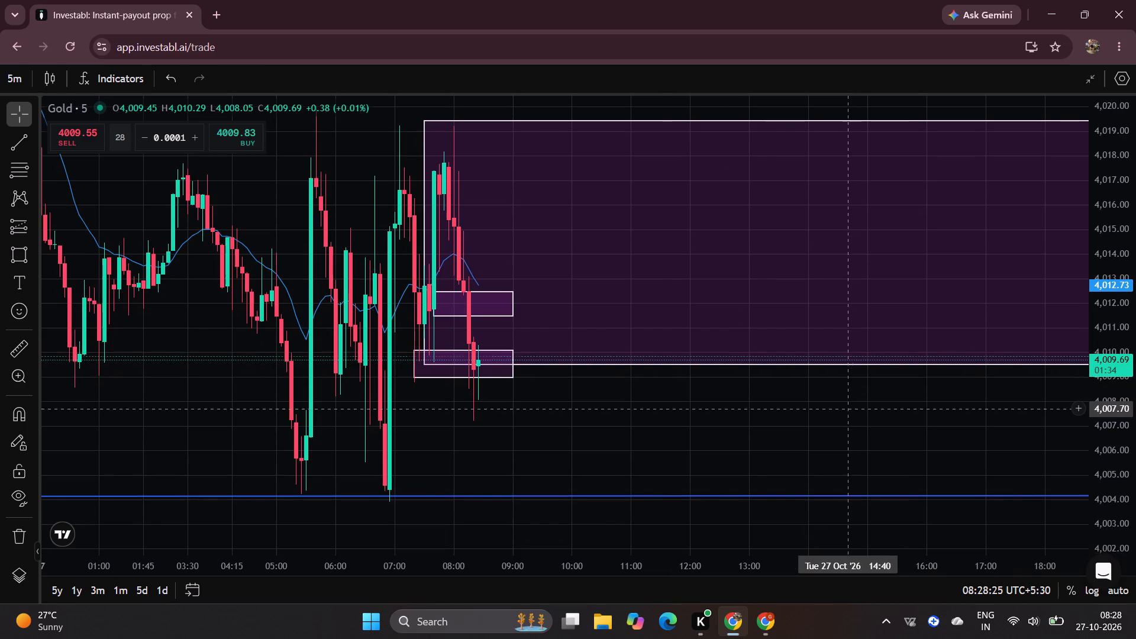
Examine the latest 5-minute Gold candles against the EMA, the two narrow rectangles and the 4,004 line.
scroll(521, 563, "down", 2)
scroll(520, 570, "up", 5)
left_click_drag(430, 444, 450, 438)
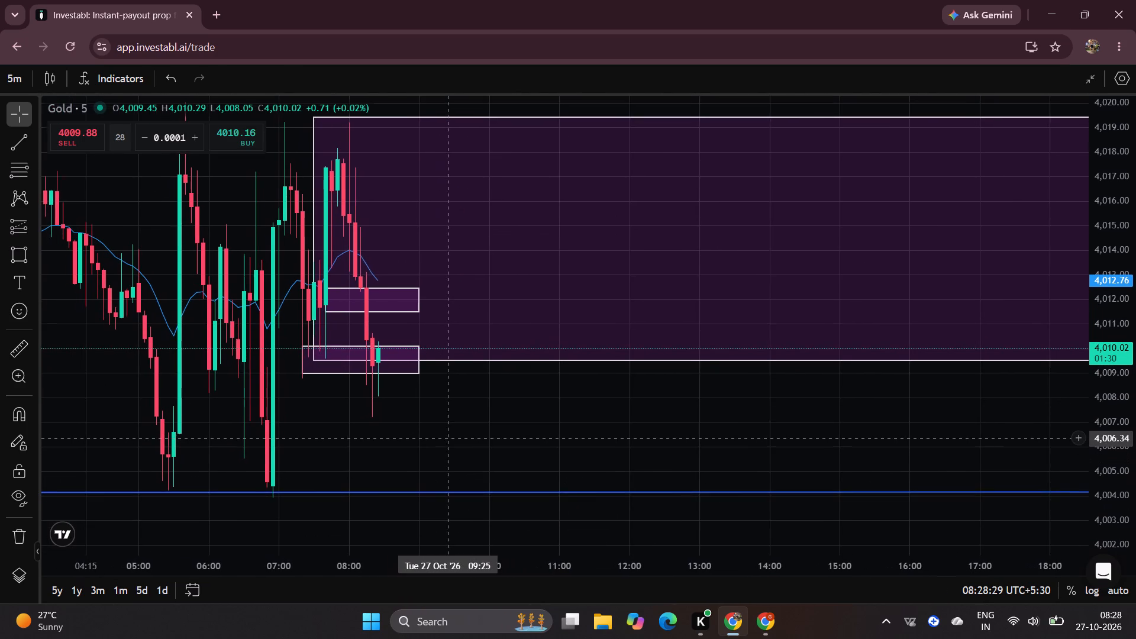
left_click_drag(450, 438, 466, 443)
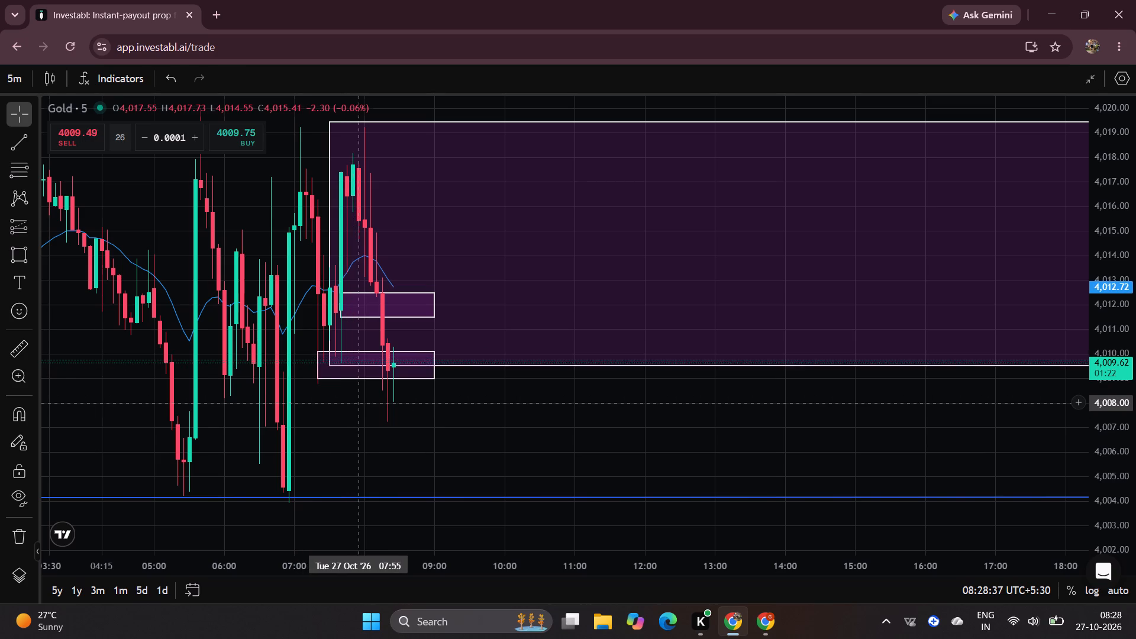
left_click_drag(536, 441, 510, 467)
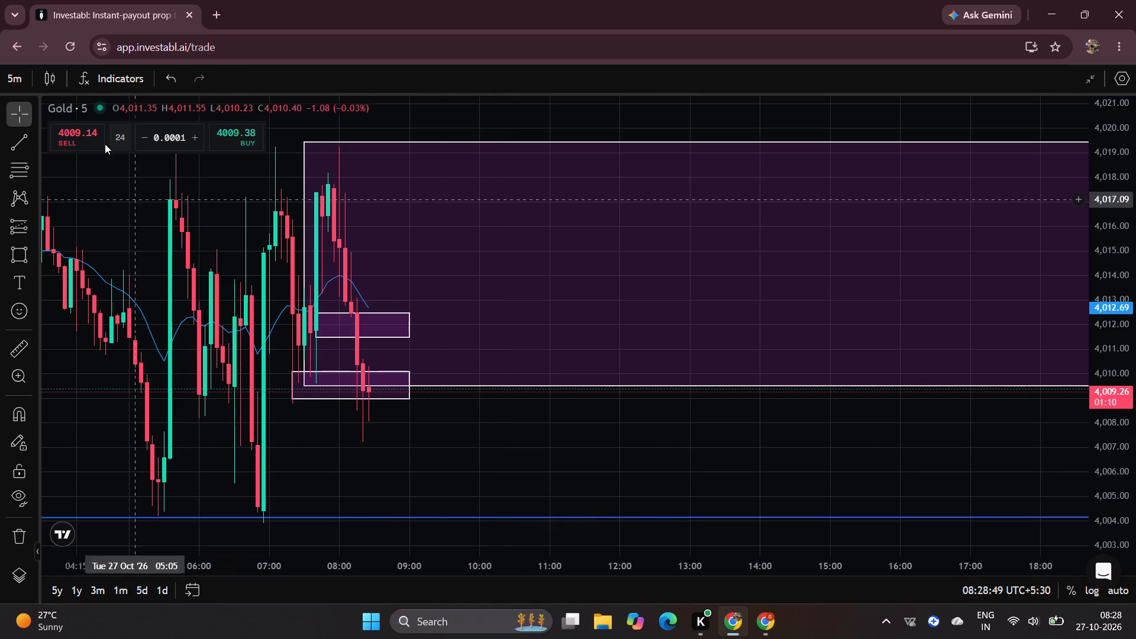
Switch Gold to the 15-minute timeframe and examine the current candle against the marked rectangles and blue lines.
left_click(4, 69)
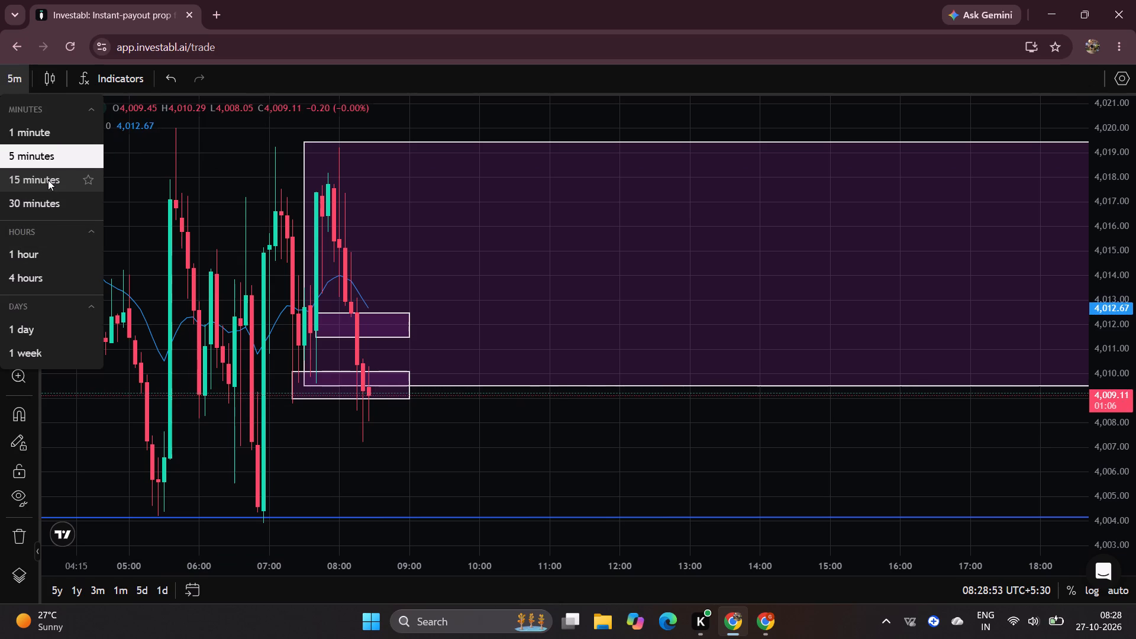
left_click(49, 177)
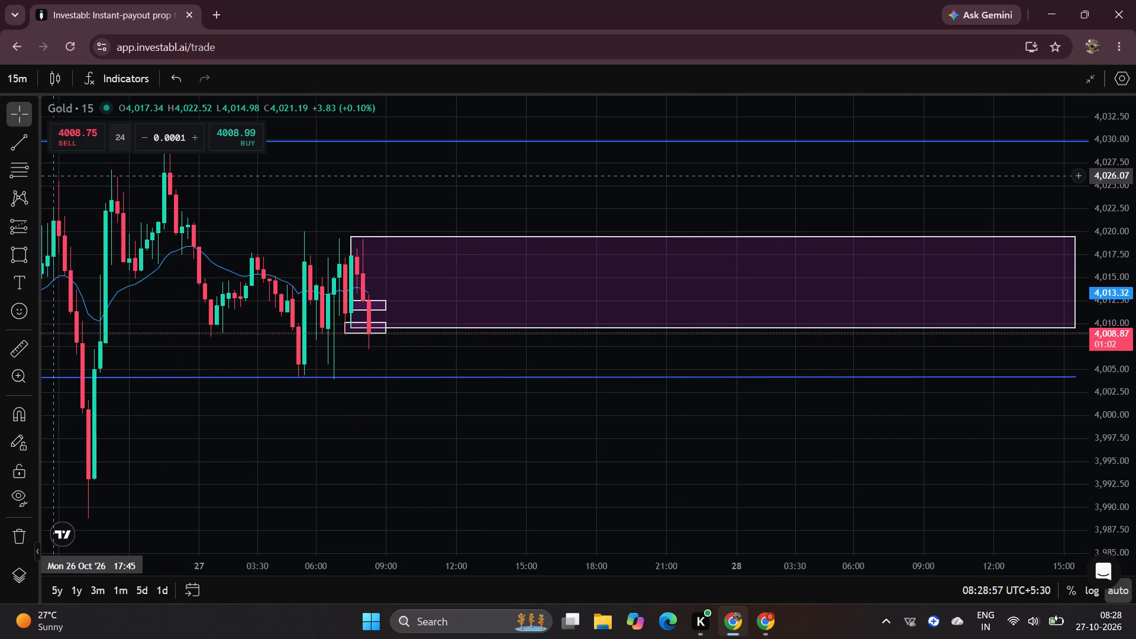
scroll(1107, 325, "up", 3)
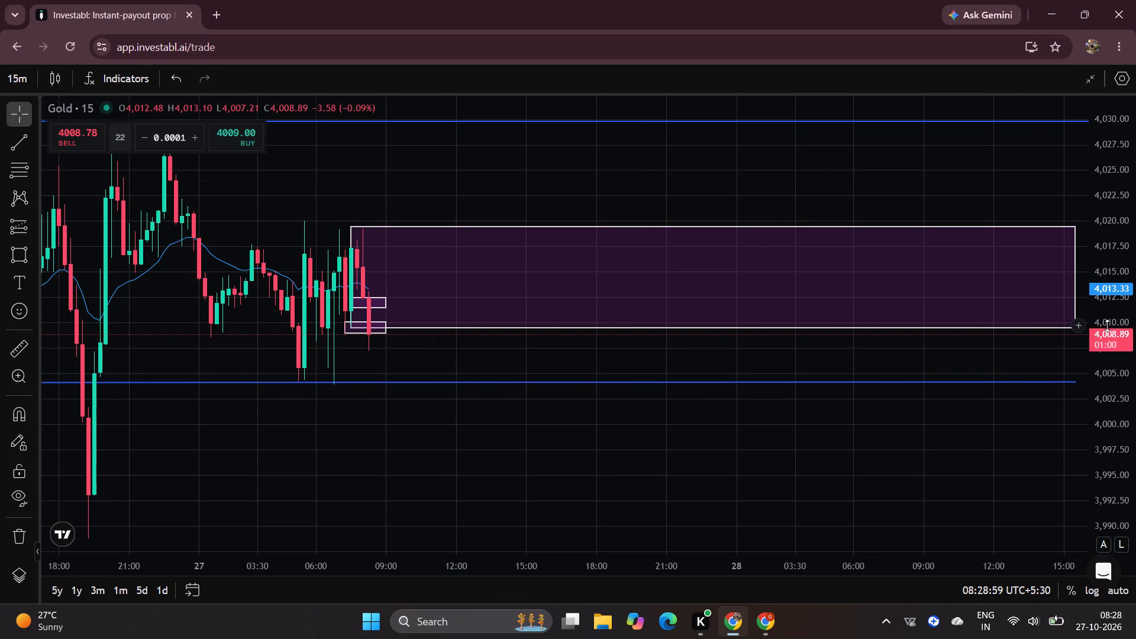
scroll(574, 570, "up", 2)
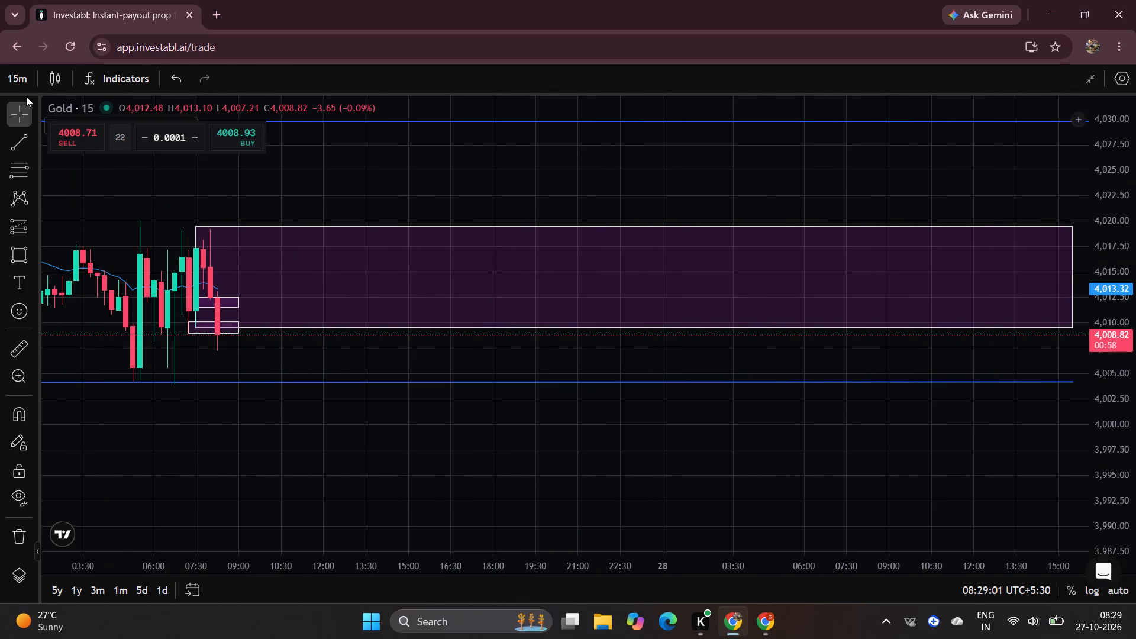
left_click(23, 92)
left_click(41, 174)
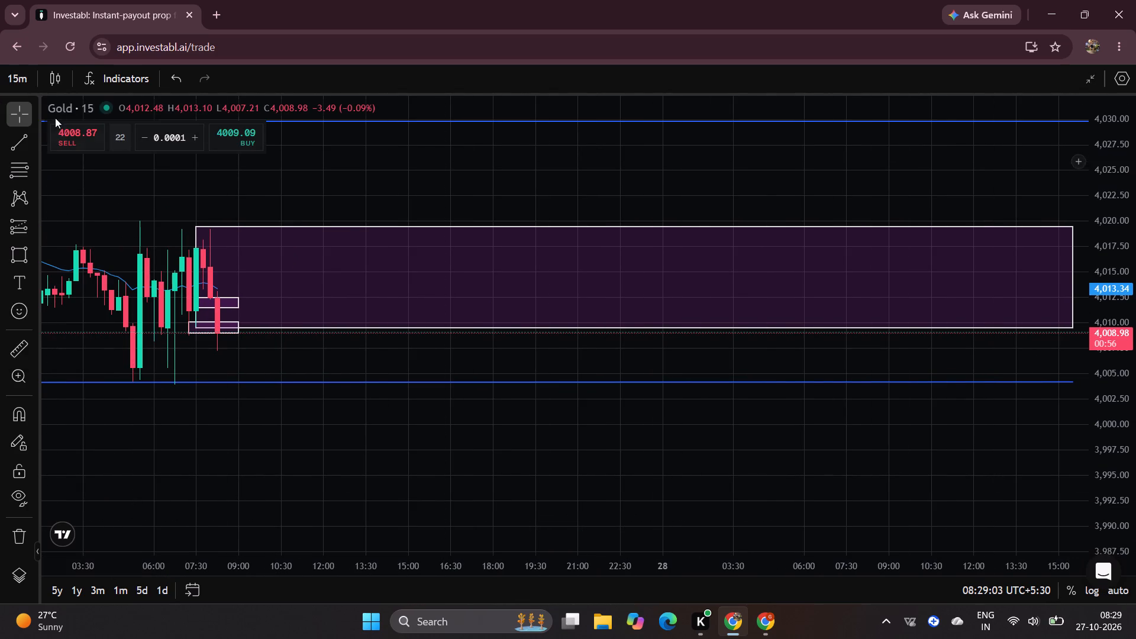
Return Gold to the 5-minute timeframe and examine the enlarged candles around the lower narrow rectangle.
left_click(24, 79)
left_click(26, 154)
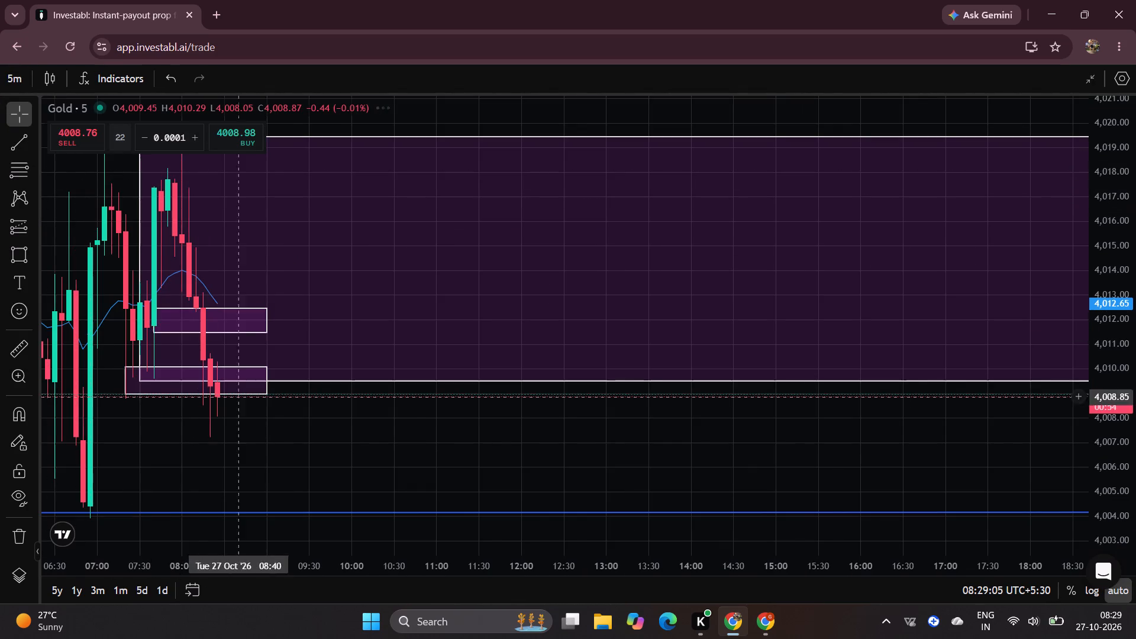
left_click_drag(299, 441, 422, 430)
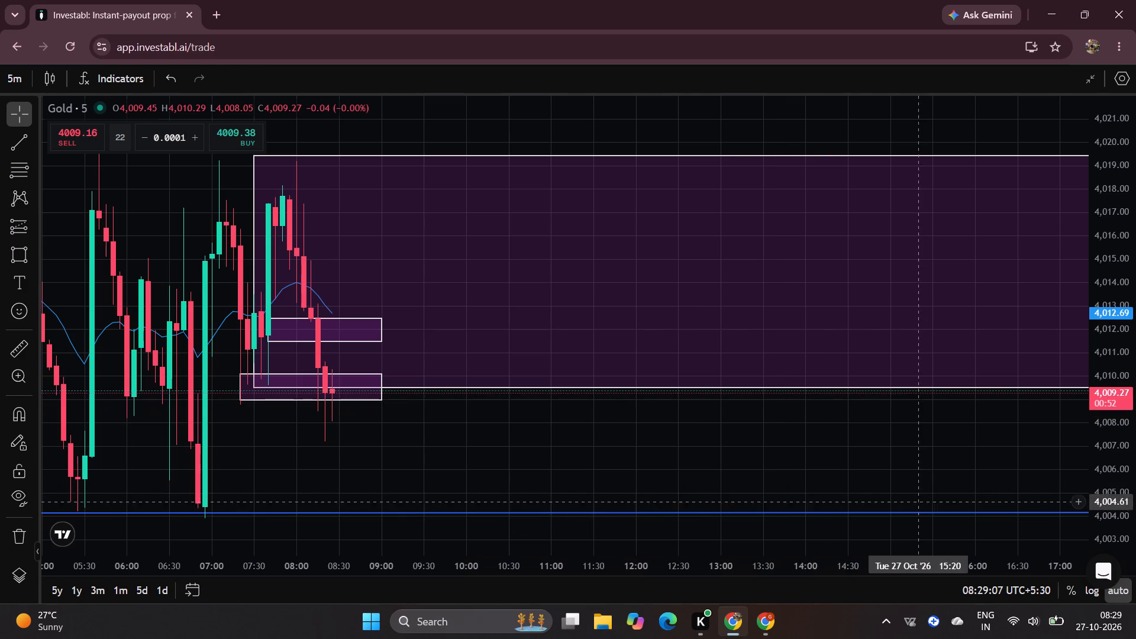
scroll(1102, 378, "down", 1)
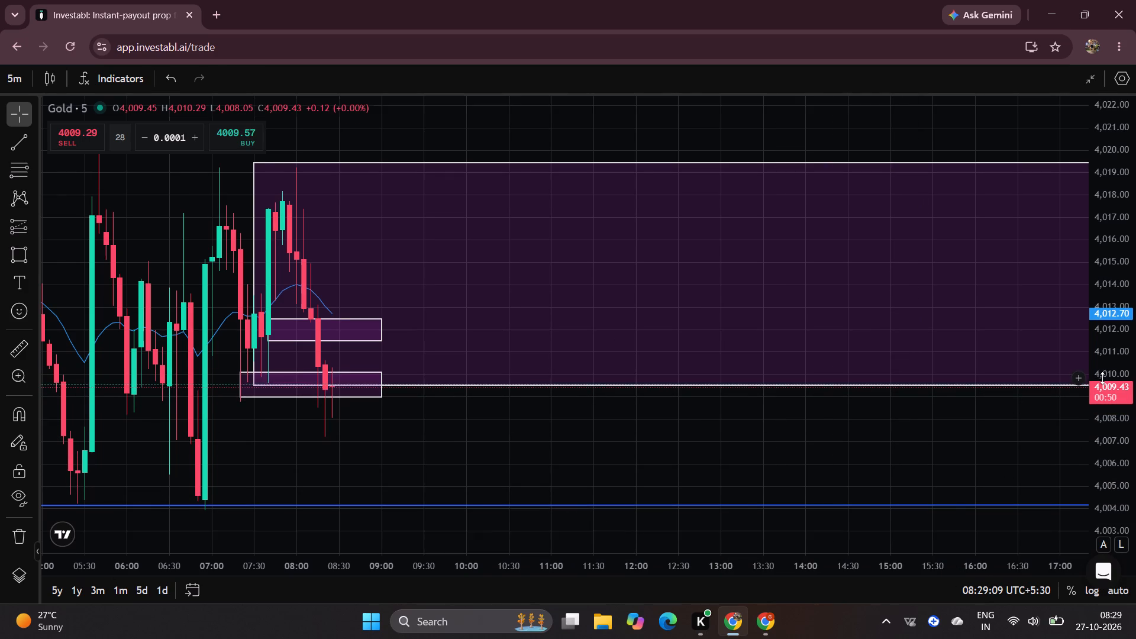
scroll(1102, 378, "up", 4)
left_click_drag(621, 478, 670, 444)
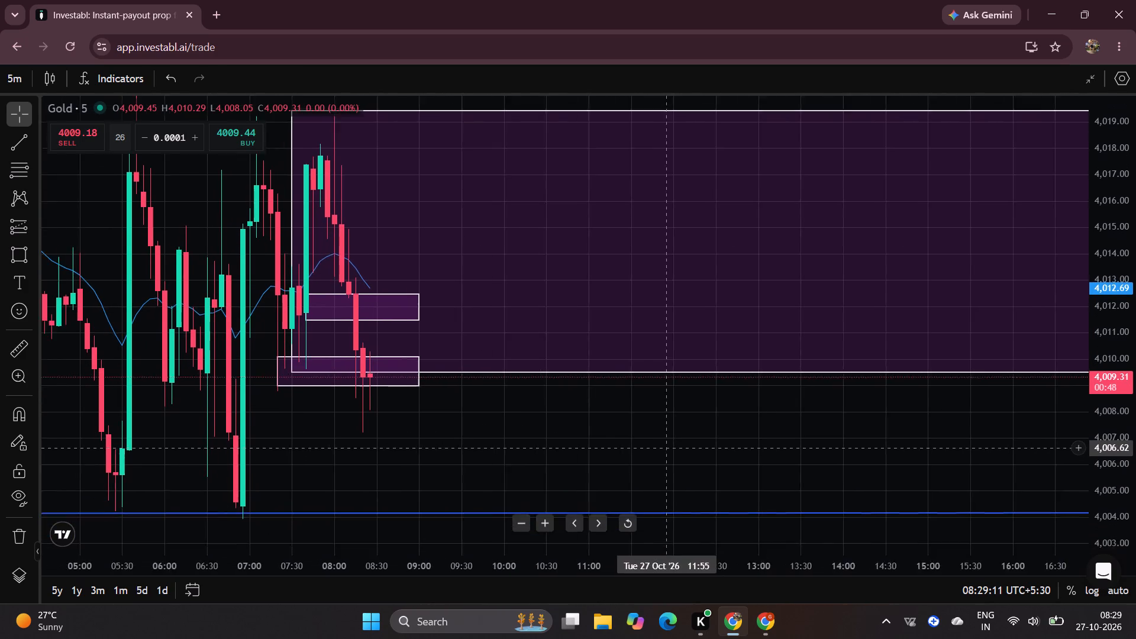
left_click_drag(670, 444, 700, 421)
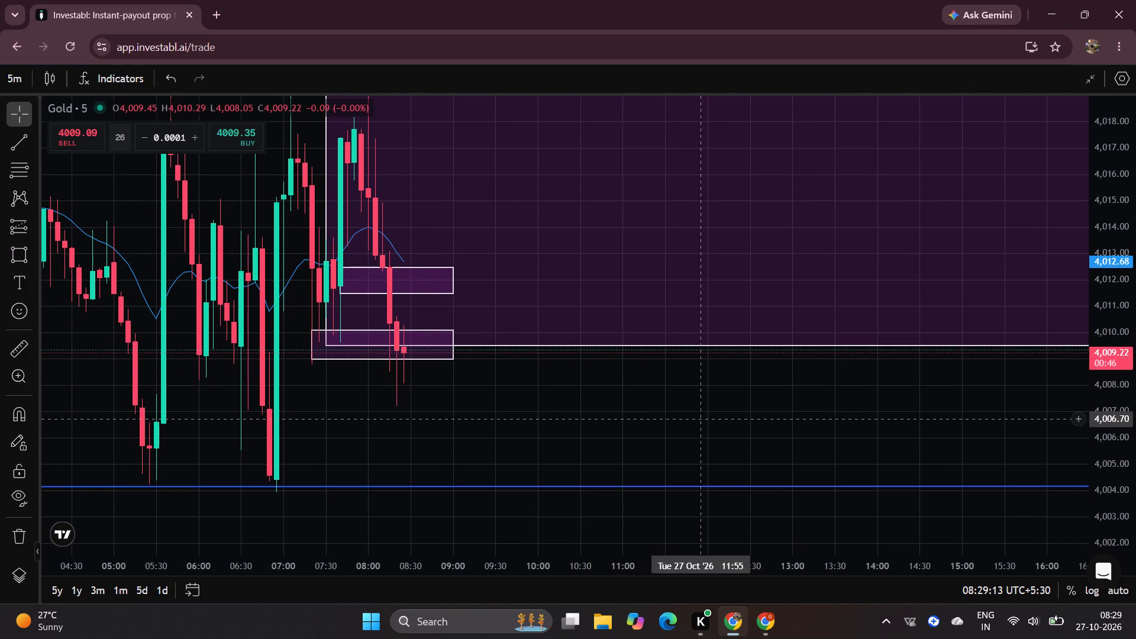
left_click_drag(573, 426, 581, 439)
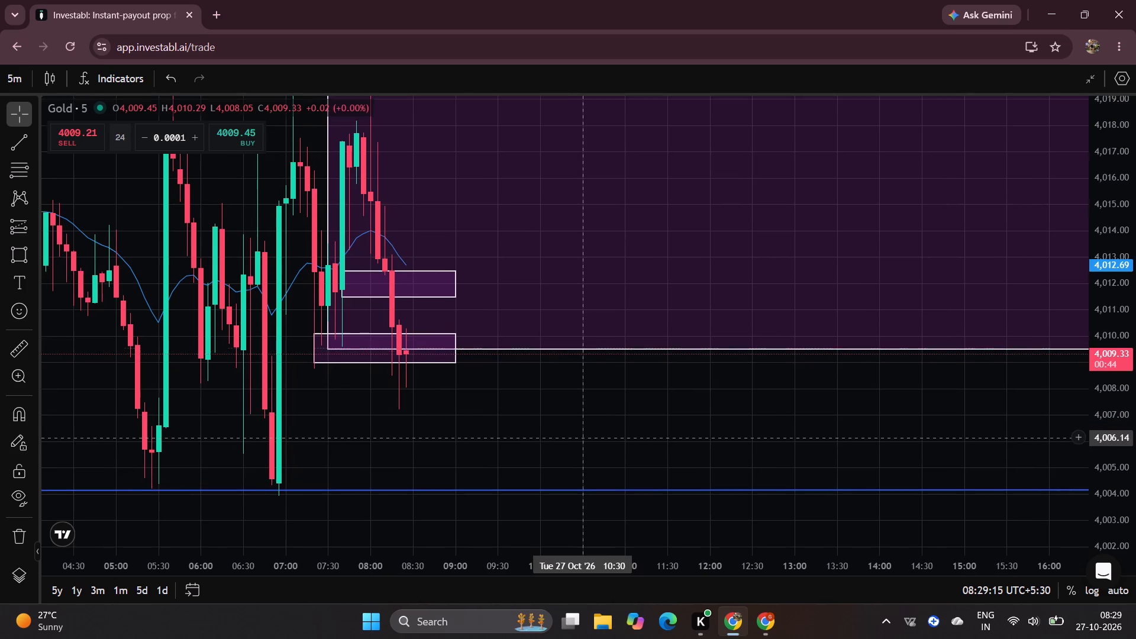
left_click_drag(581, 439, 585, 454)
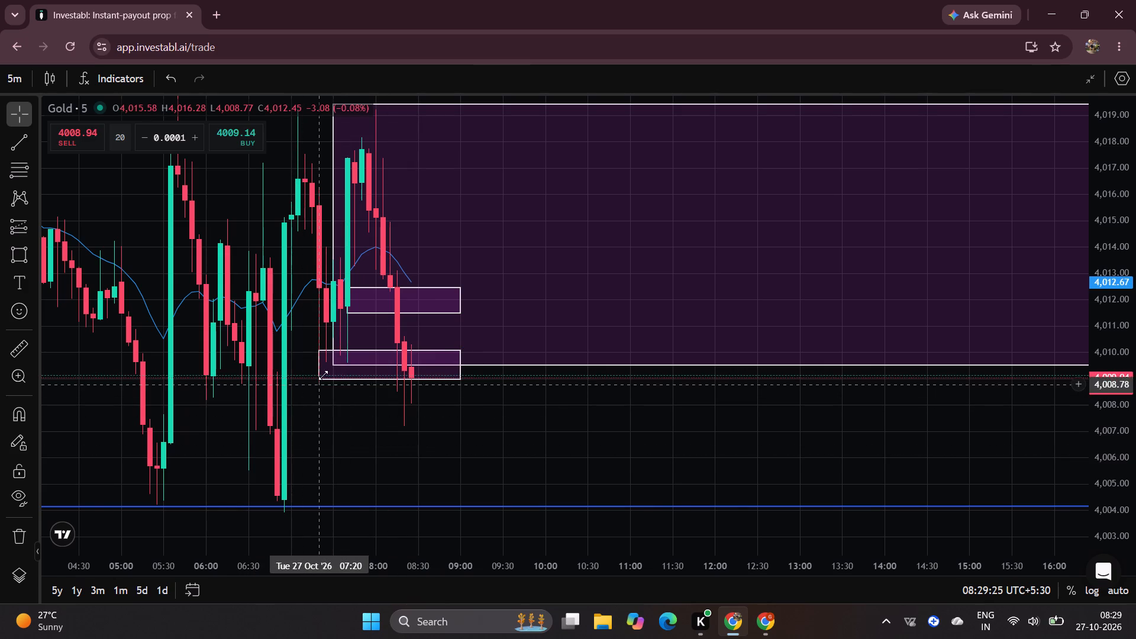
Extend the lower narrow rectangle's start back to the tall green candle just before 07:00.
left_click_drag(321, 365, 306, 366)
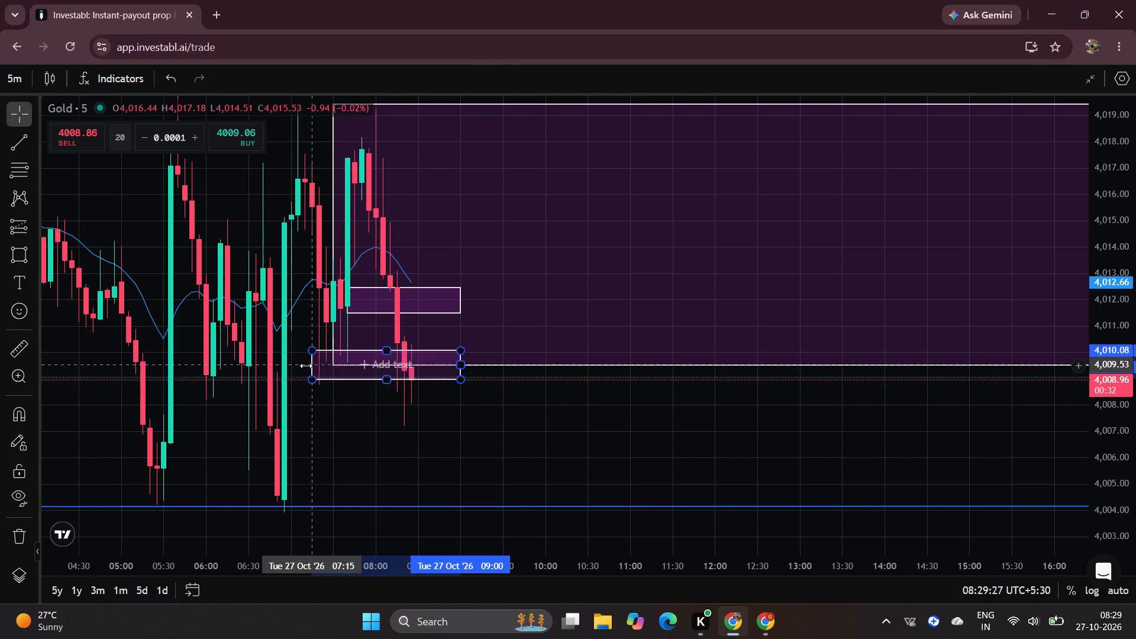
left_click_drag(306, 366, 286, 366)
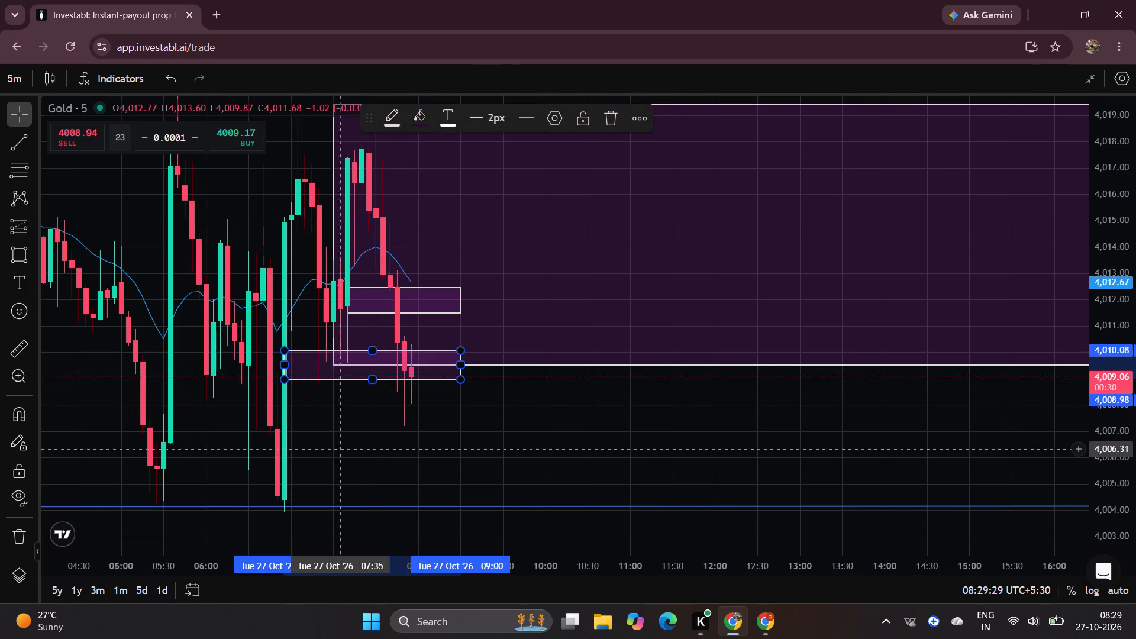
left_click(488, 446)
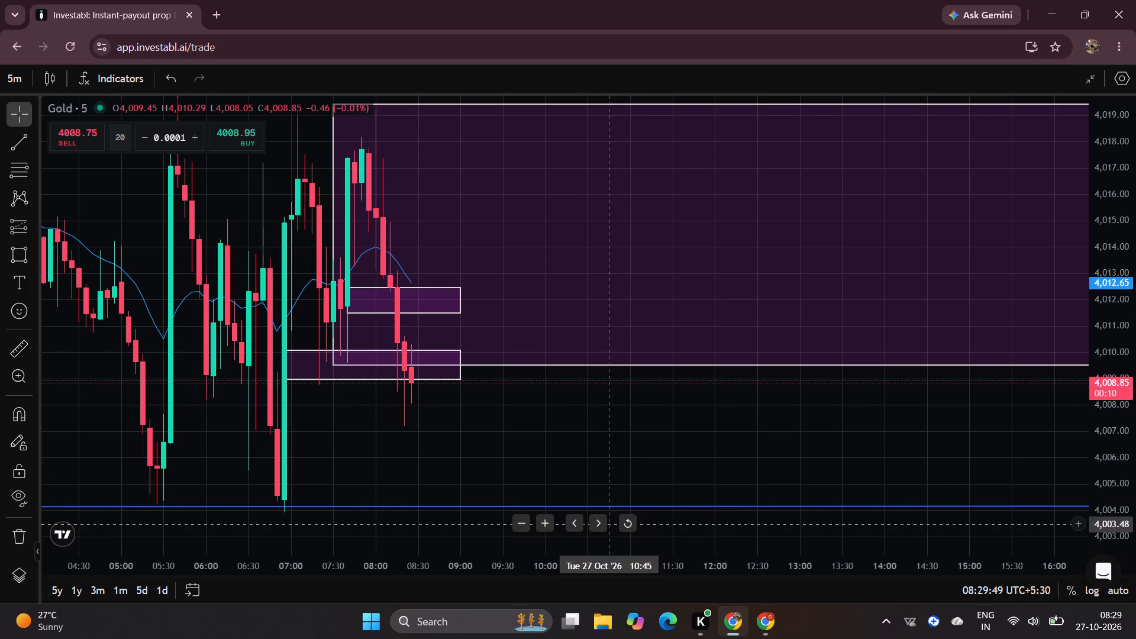
Review the close of the current 5-minute Gold candle against the lengthened lower rectangle, the EMA and the 4,004 line.
scroll(684, 572, "down", 1)
scroll(684, 572, "up", 2)
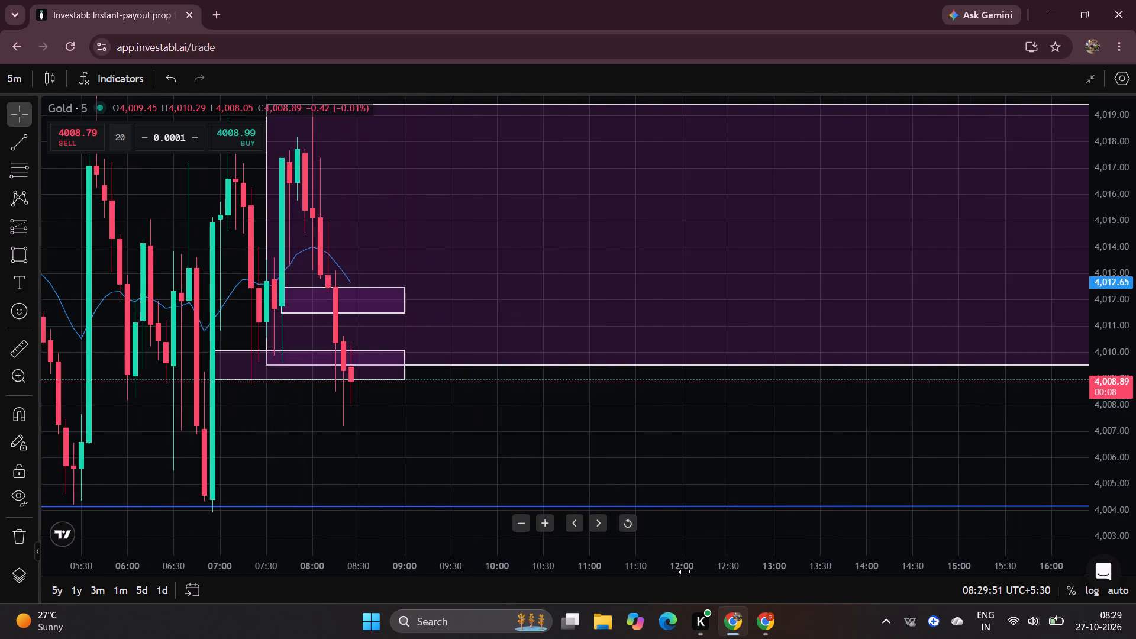
scroll(685, 572, "up", 1)
left_click_drag(317, 430, 424, 411)
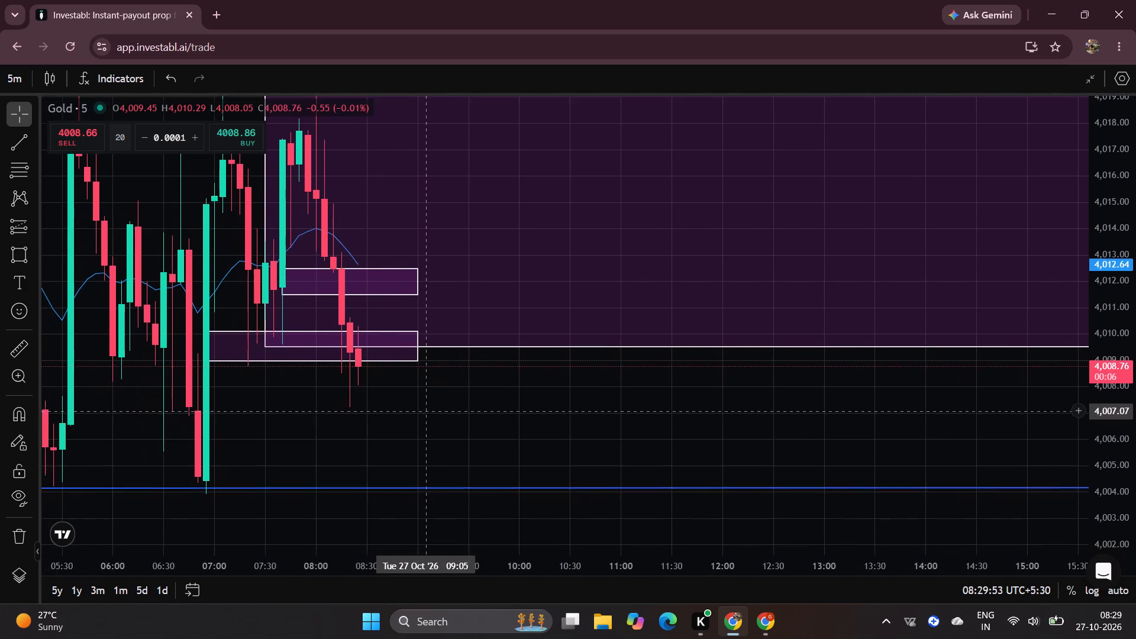
left_click_drag(424, 411, 429, 430)
scroll(1123, 334, "up", 2)
scroll(1123, 334, "down", 9)
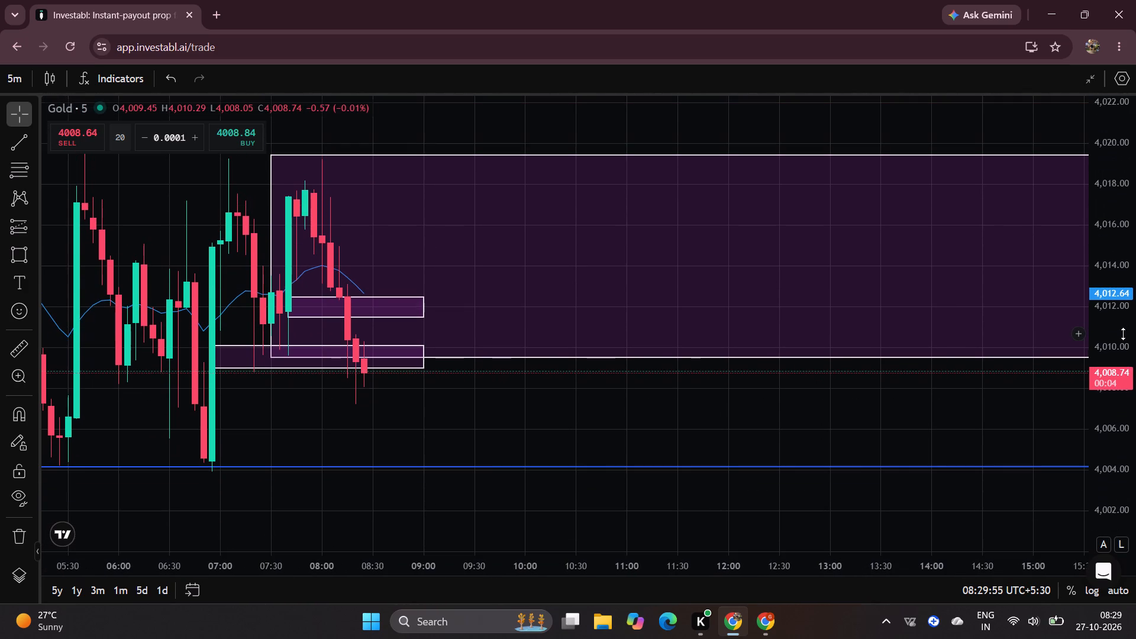
scroll(1123, 334, "up", 1)
left_click_drag(433, 431, 483, 430)
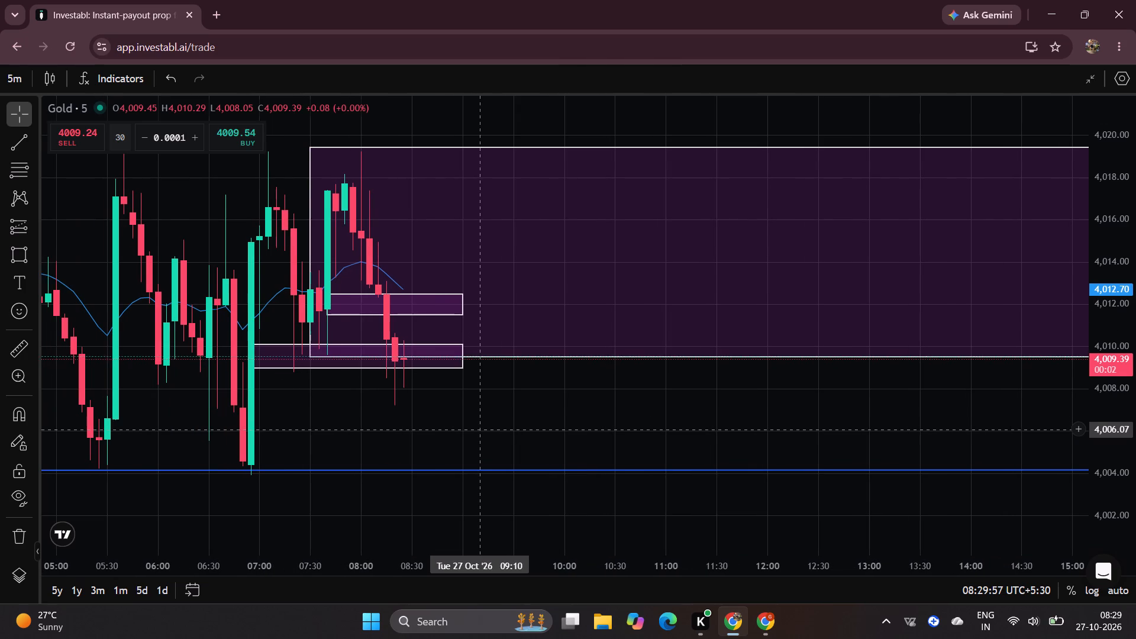
left_click_drag(451, 415, 445, 433)
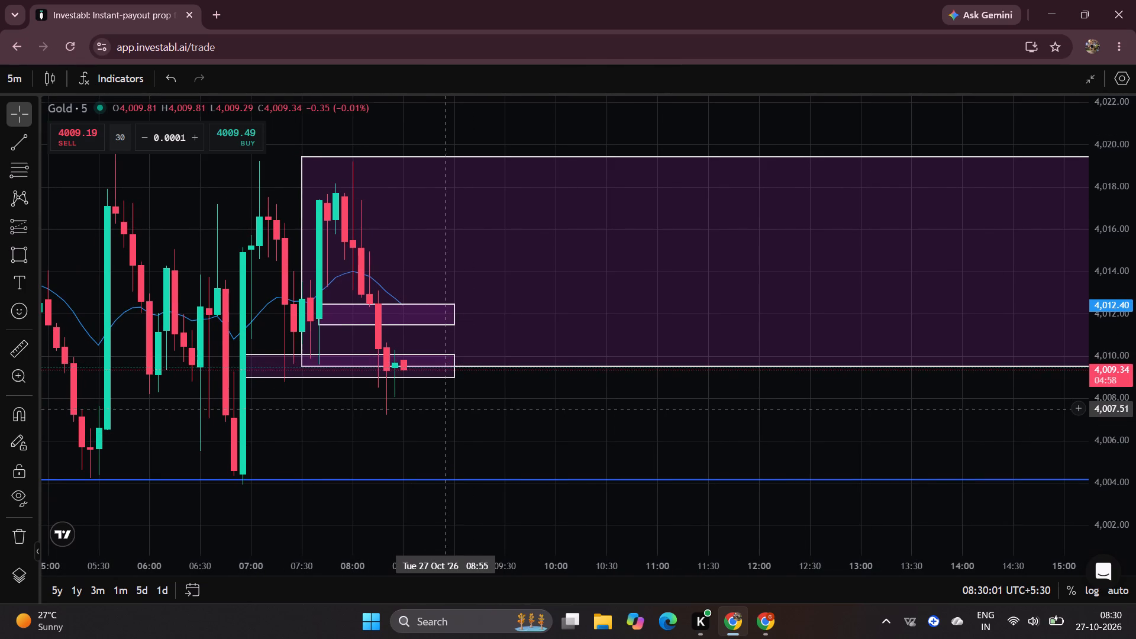
Switch Gold to the 1-minute timeframe and examine the newest candles around the lower narrow rectangle and the EMA.
left_click(14, 72)
left_click(29, 127)
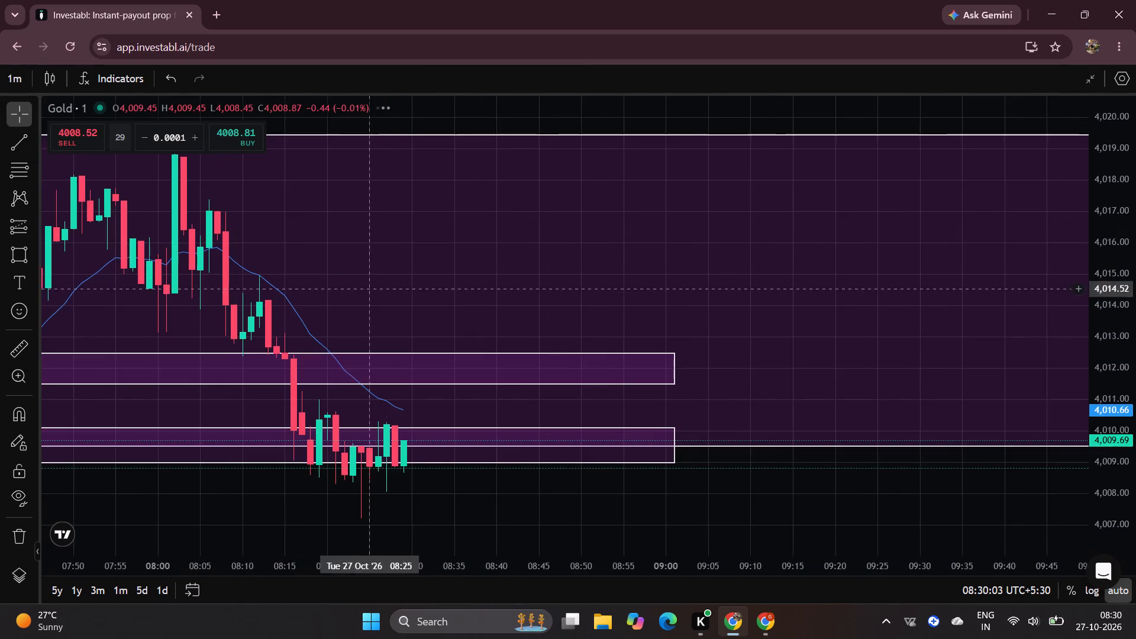
left_click_drag(655, 509, 721, 469)
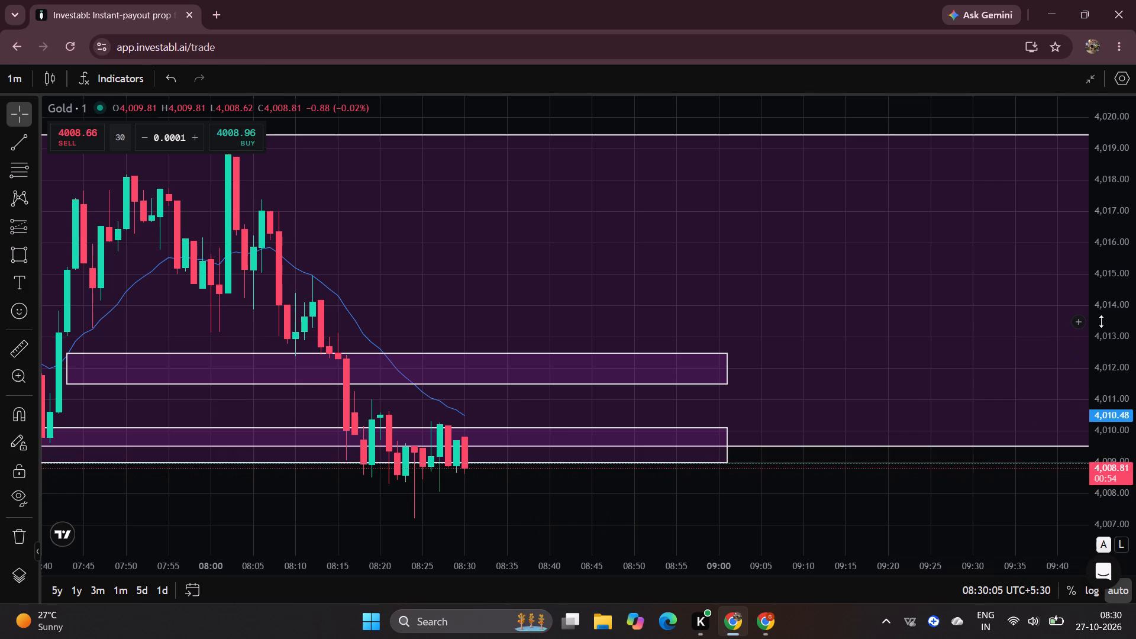
scroll(1118, 317, "up", 3)
scroll(1118, 317, "down", 10)
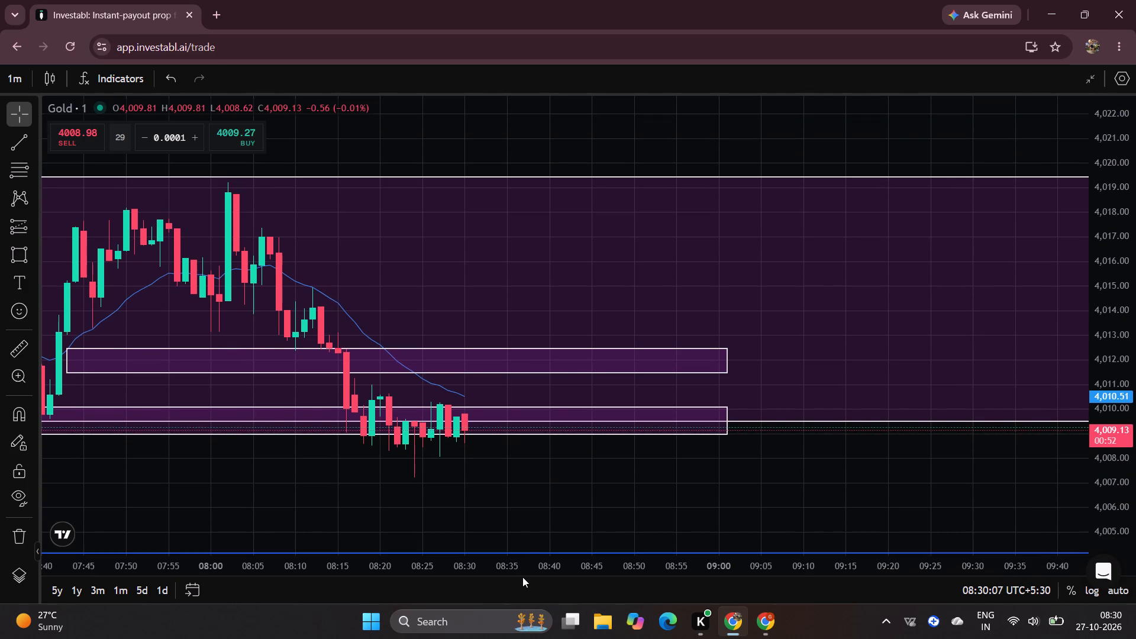
scroll(521, 570, "up", 2)
scroll(521, 570, "down", 4)
left_click_drag(717, 493, 737, 472)
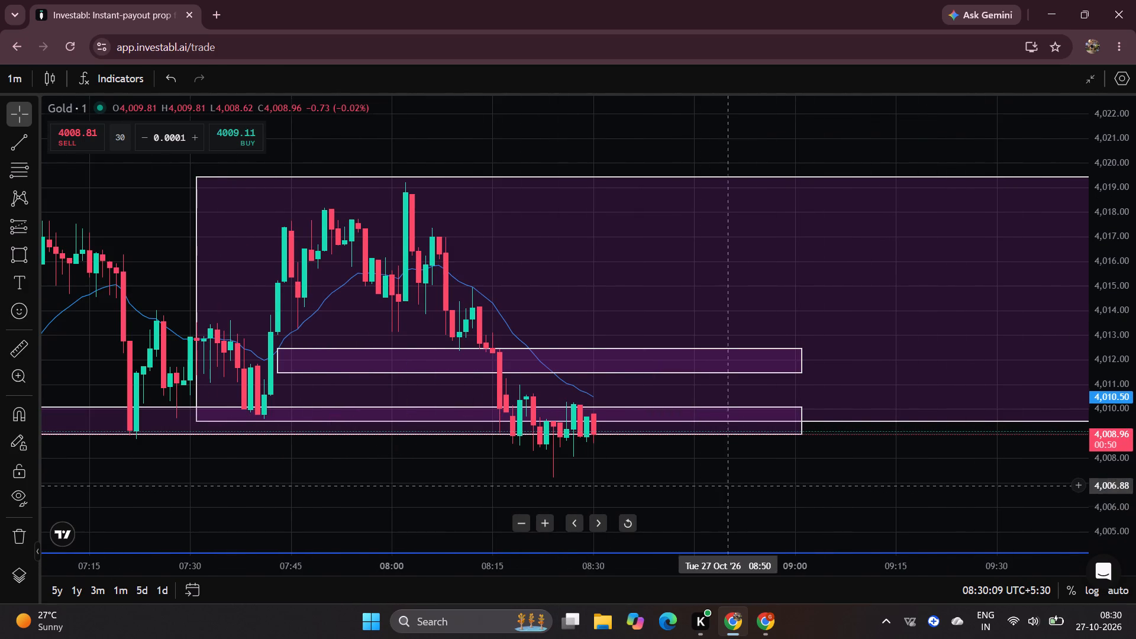
left_click_drag(737, 472, 753, 448)
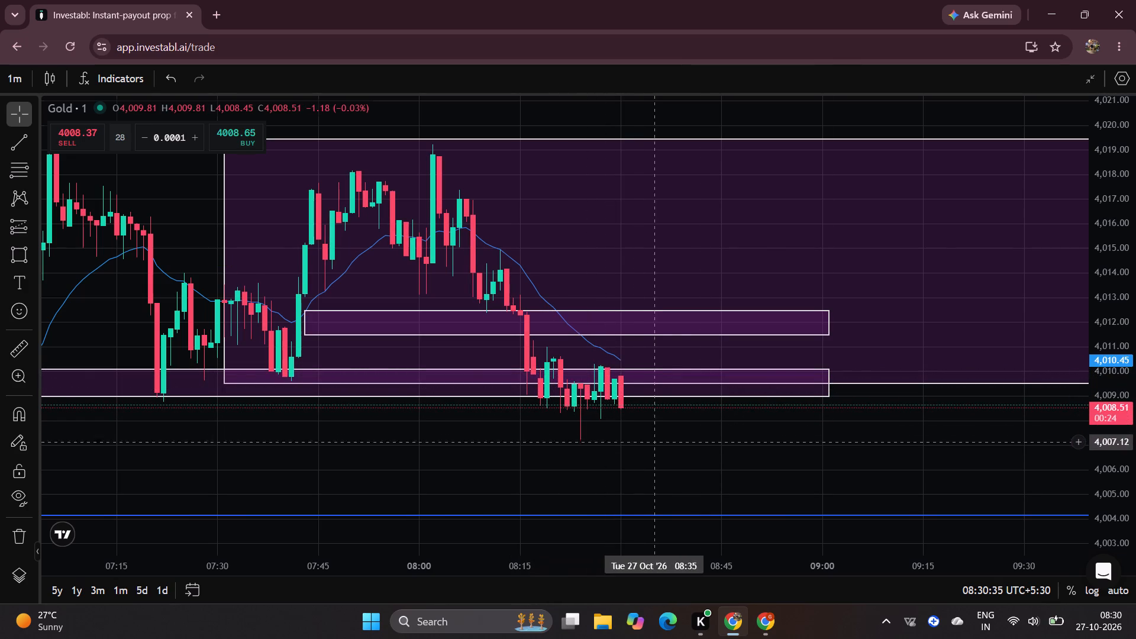
scroll(1122, 322, "up", 2)
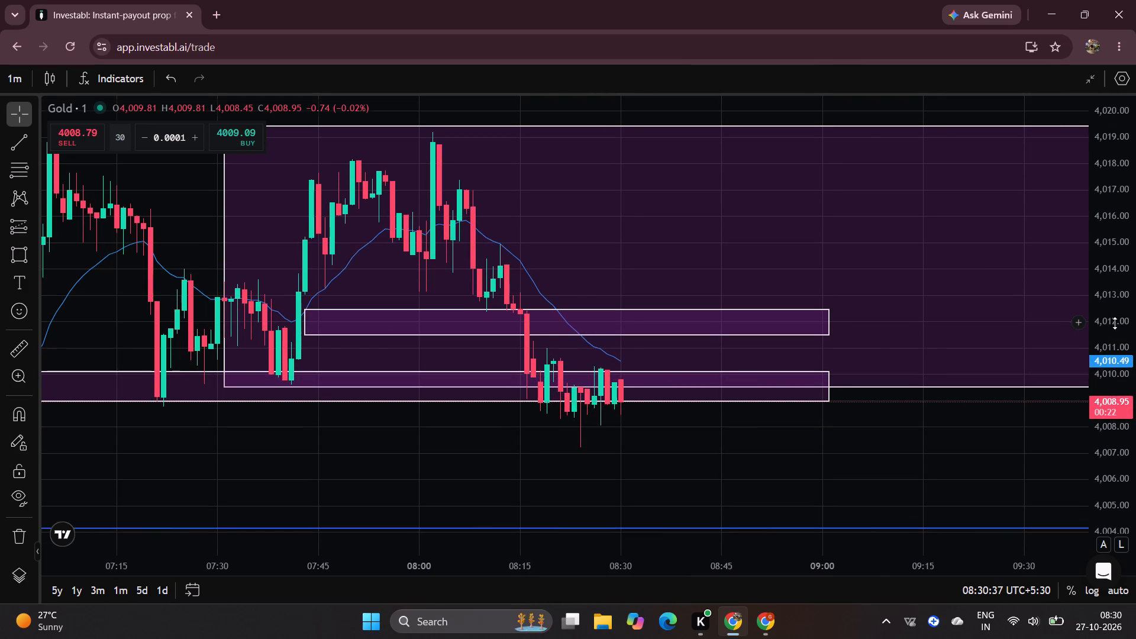
scroll(643, 566, "up", 2)
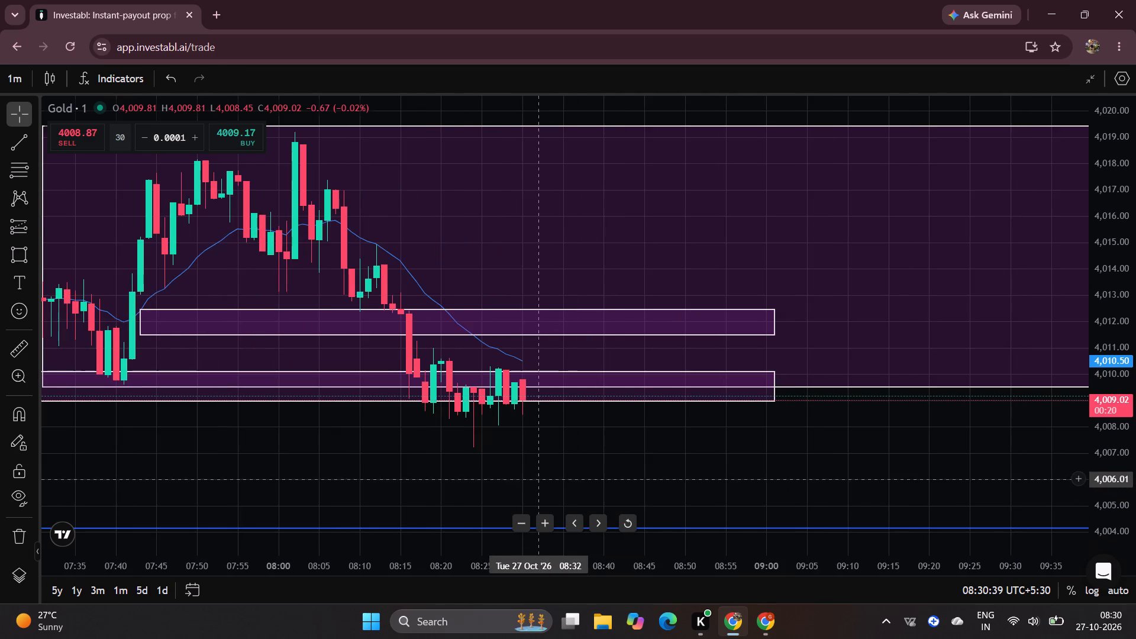
left_click_drag(537, 477, 584, 447)
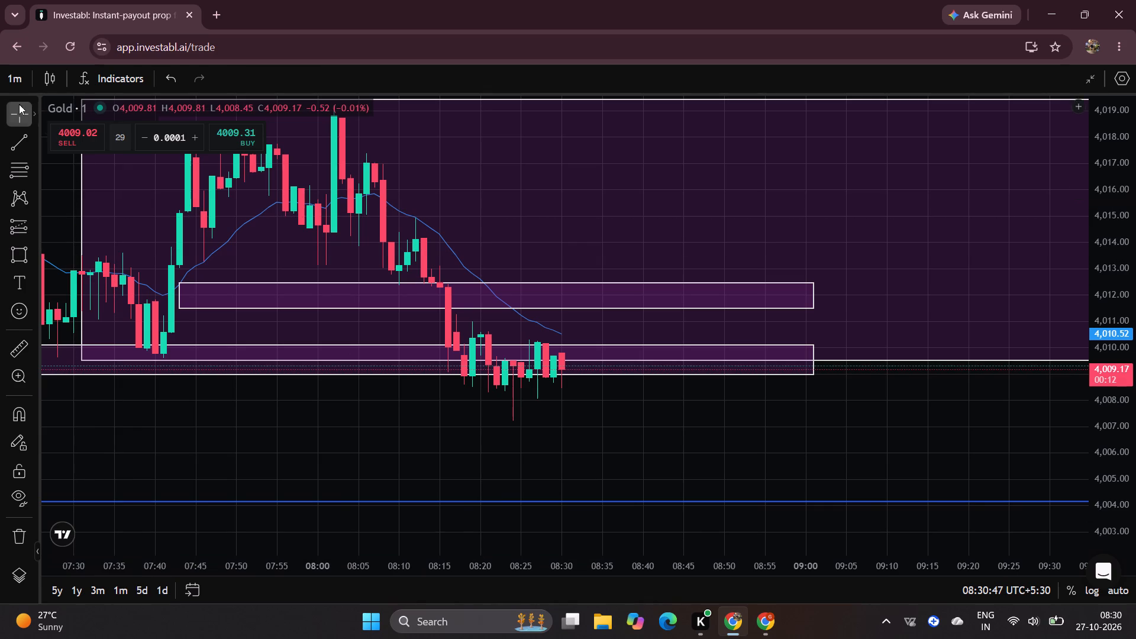
Switch Gold to the 15-minute timeframe and examine the new candle against the EMA, the rectangles and the blue lines.
left_click(17, 82)
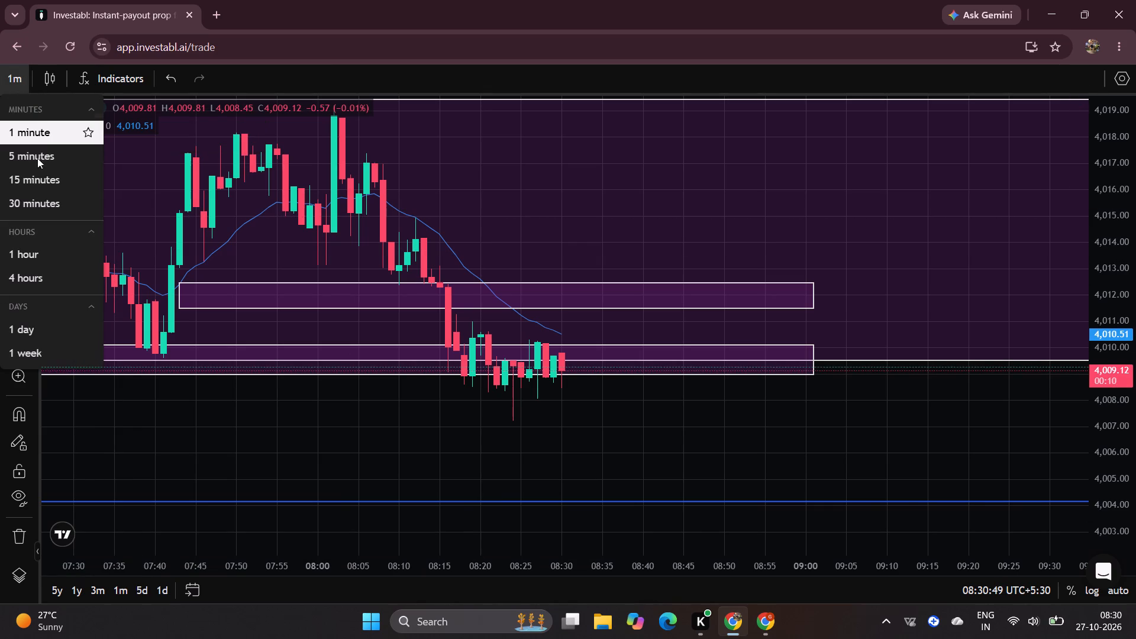
left_click(24, 177)
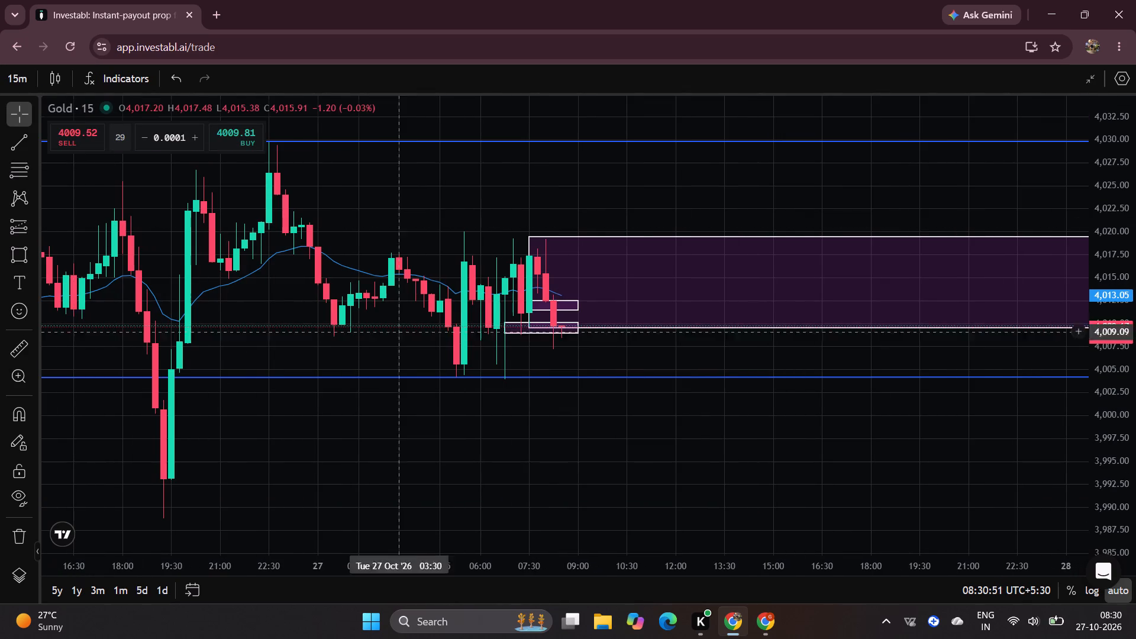
scroll(1100, 290, "up", 6)
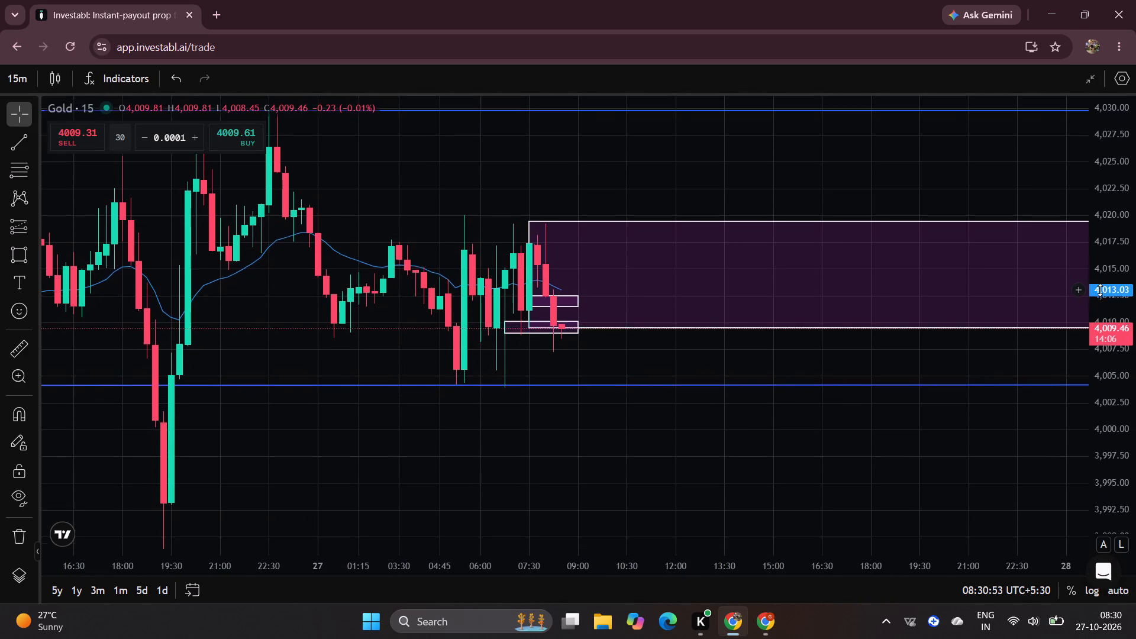
scroll(645, 564, "up", 2)
left_click_drag(396, 427, 398, 428)
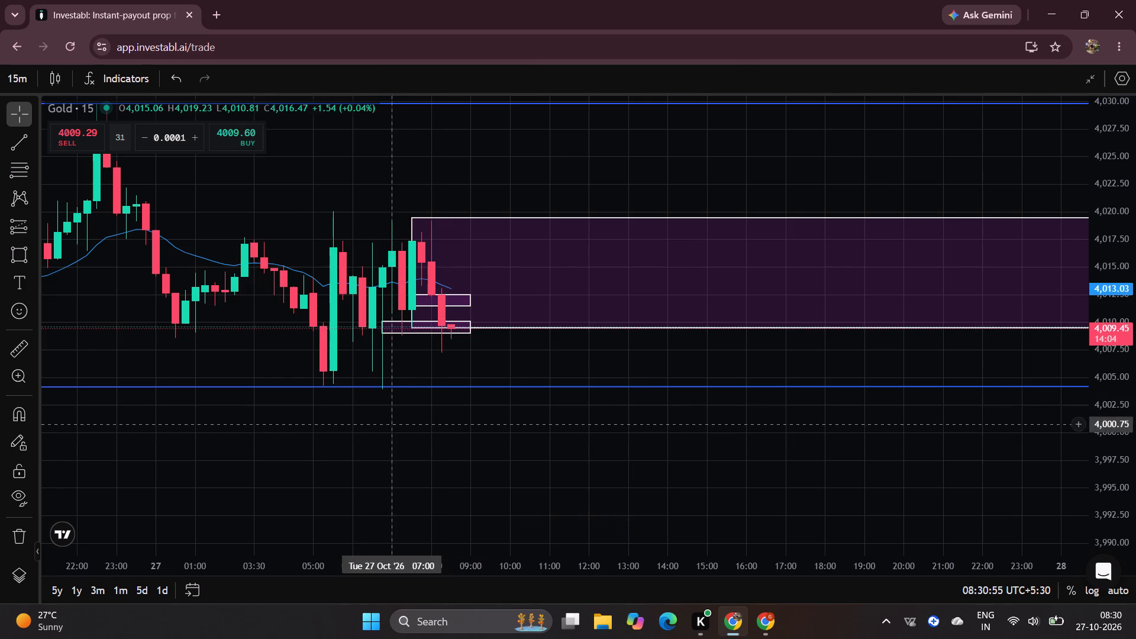
Switch Gold to the 30-minute timeframe and examine the newest candle against the rectangles and the EMA.
left_click_drag(398, 428, 412, 424)
left_click(28, 79)
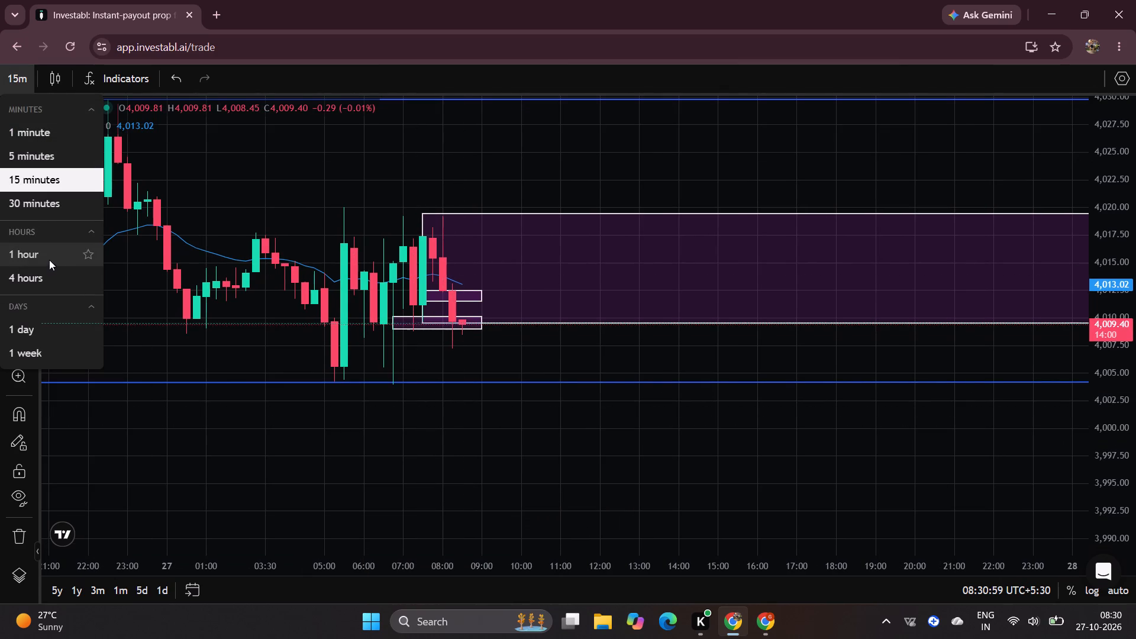
left_click(42, 213)
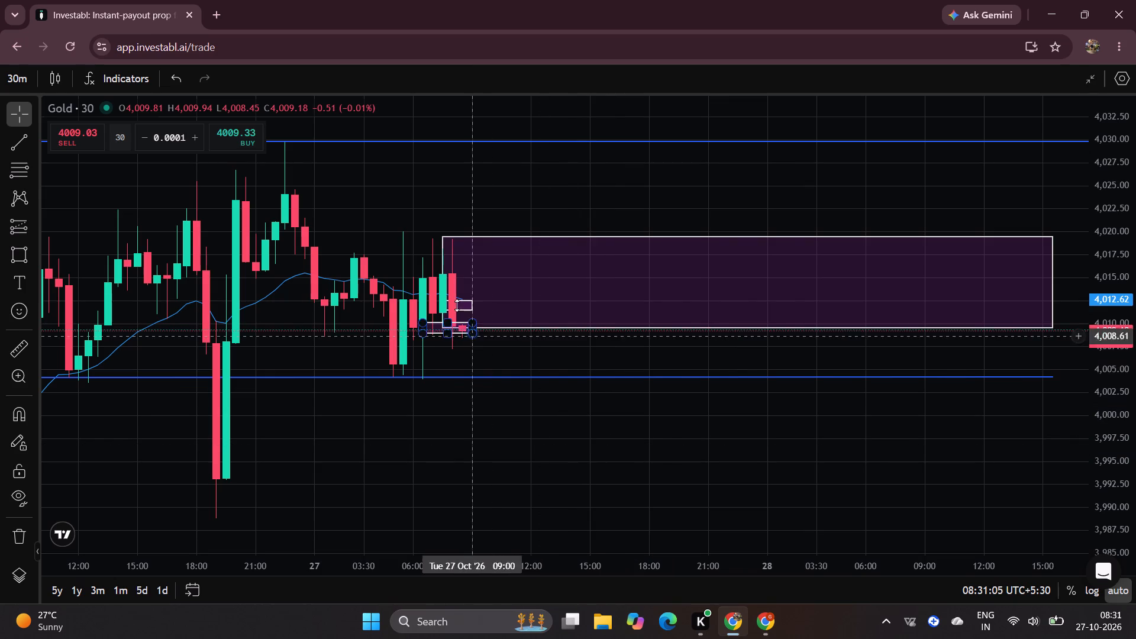
Switch Gold to the 1-minute timeframe and examine the newest candles against the lower narrow rectangle, the EMA and the 4,004 line.
left_click(6, 83)
left_click(29, 134)
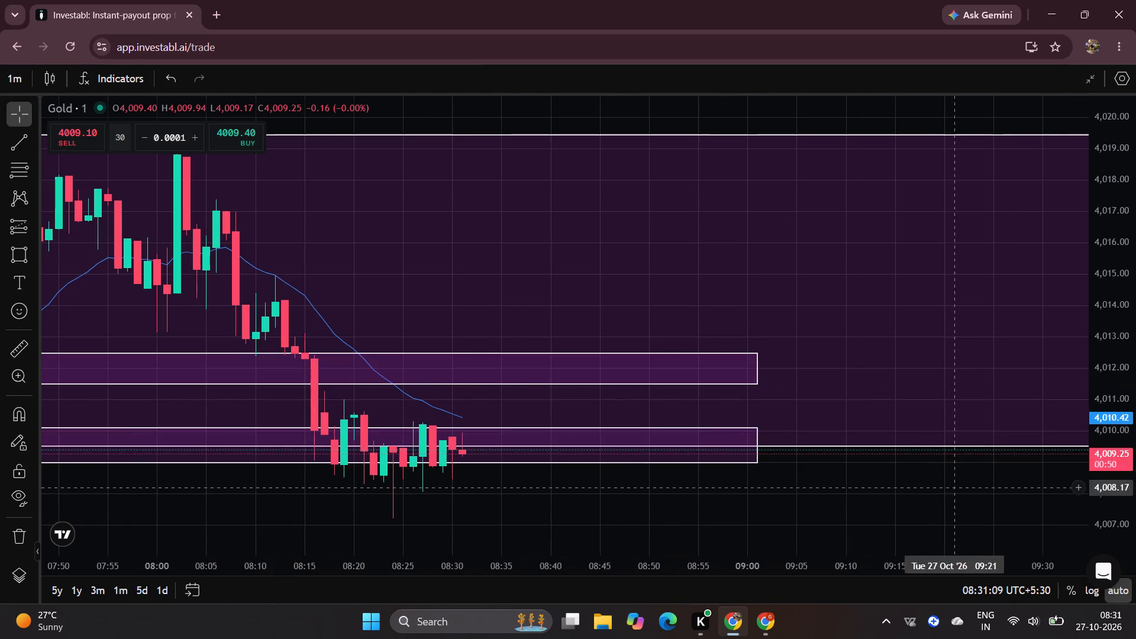
scroll(1093, 367, "down", 4)
left_click_drag(892, 504, 892, 504)
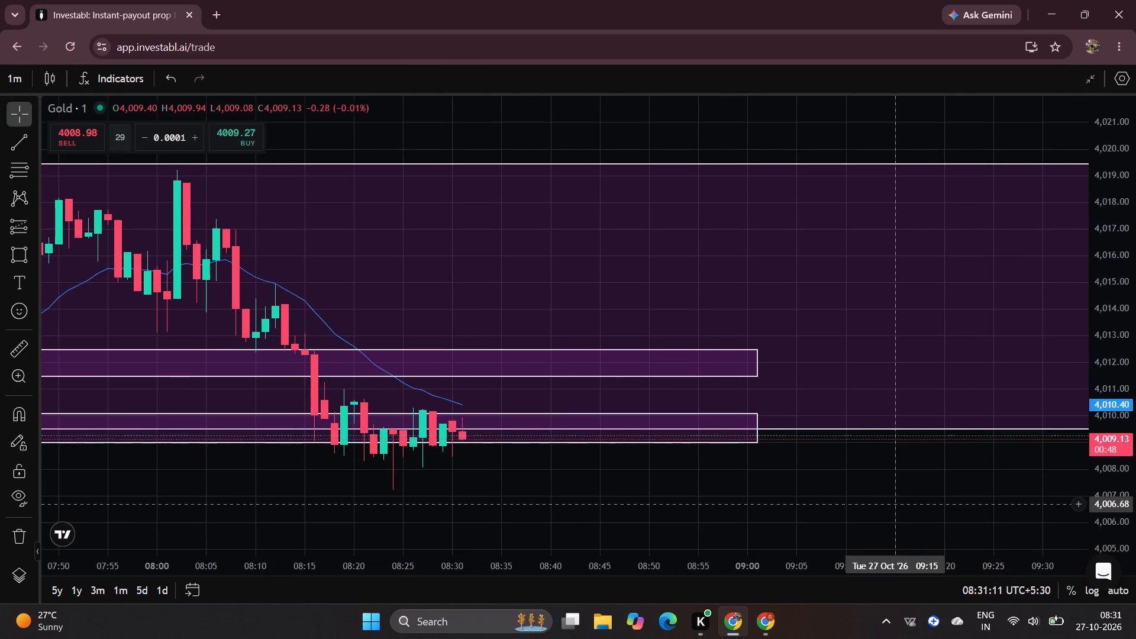
left_click_drag(892, 504, 982, 437)
left_click_drag(806, 464, 832, 444)
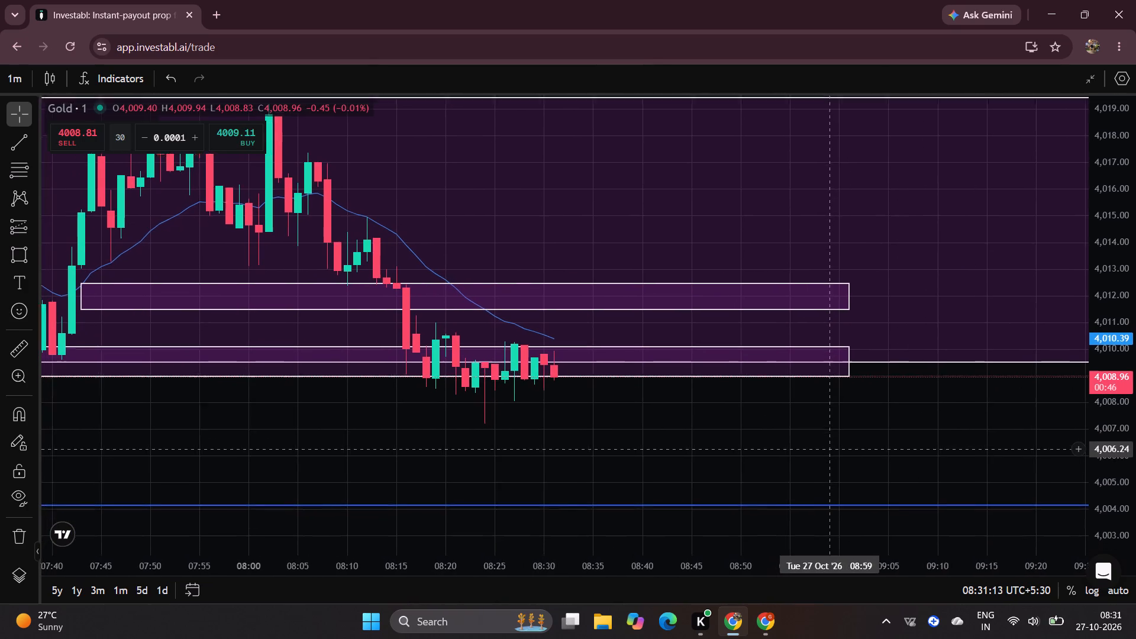
left_click_drag(832, 444, 861, 424)
left_click_drag(818, 440, 805, 448)
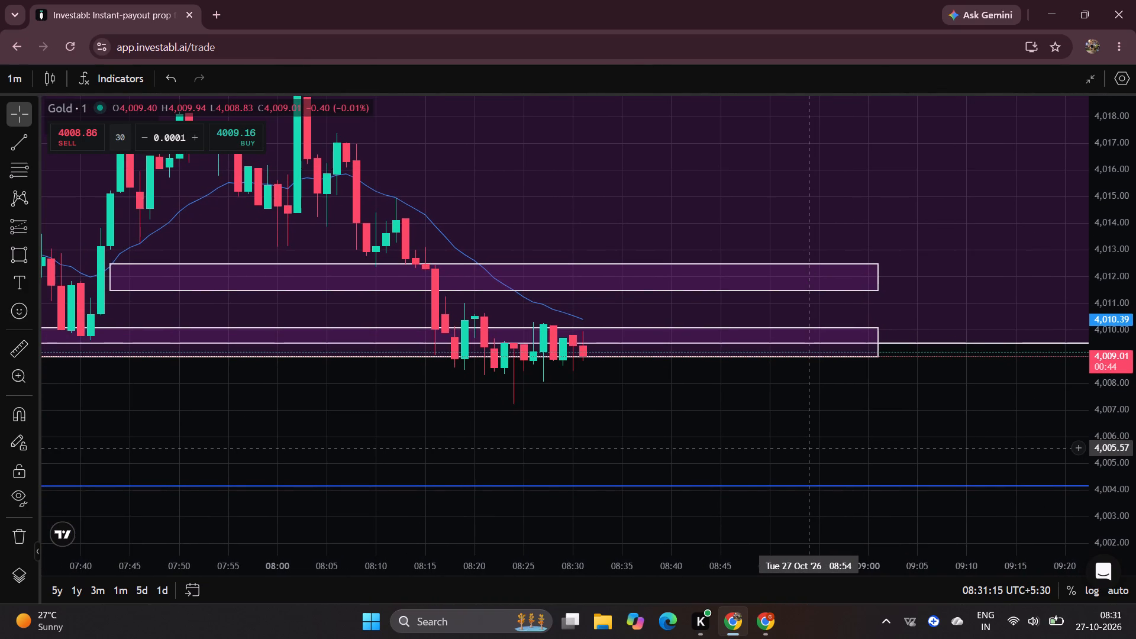
scroll(730, 563, "up", 2)
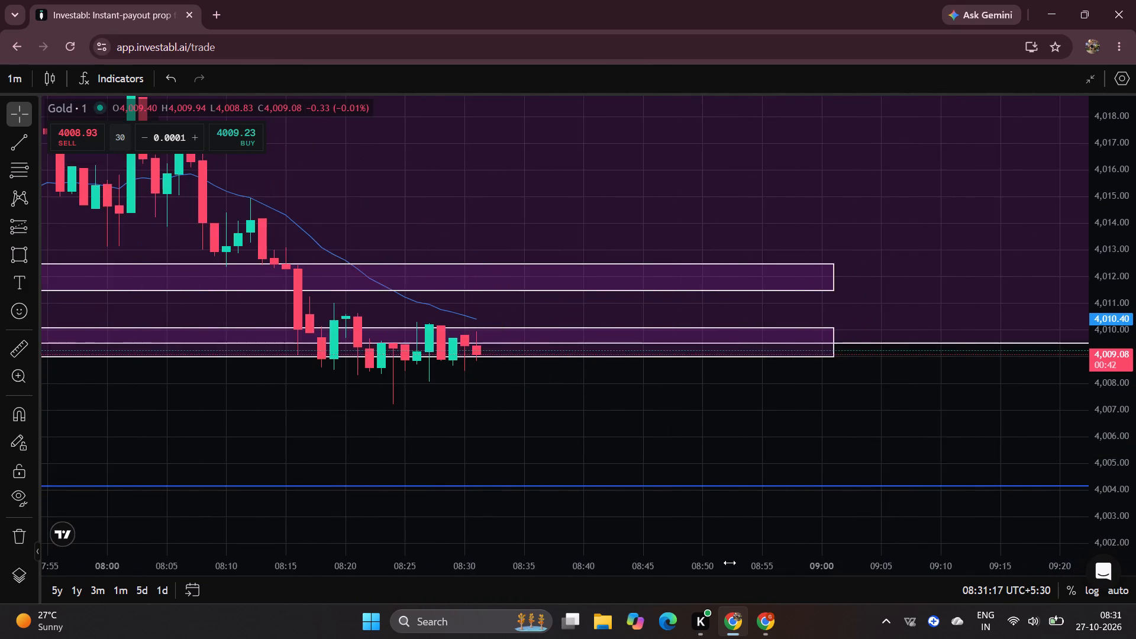
scroll(730, 563, "down", 5)
left_click_drag(635, 425, 746, 411)
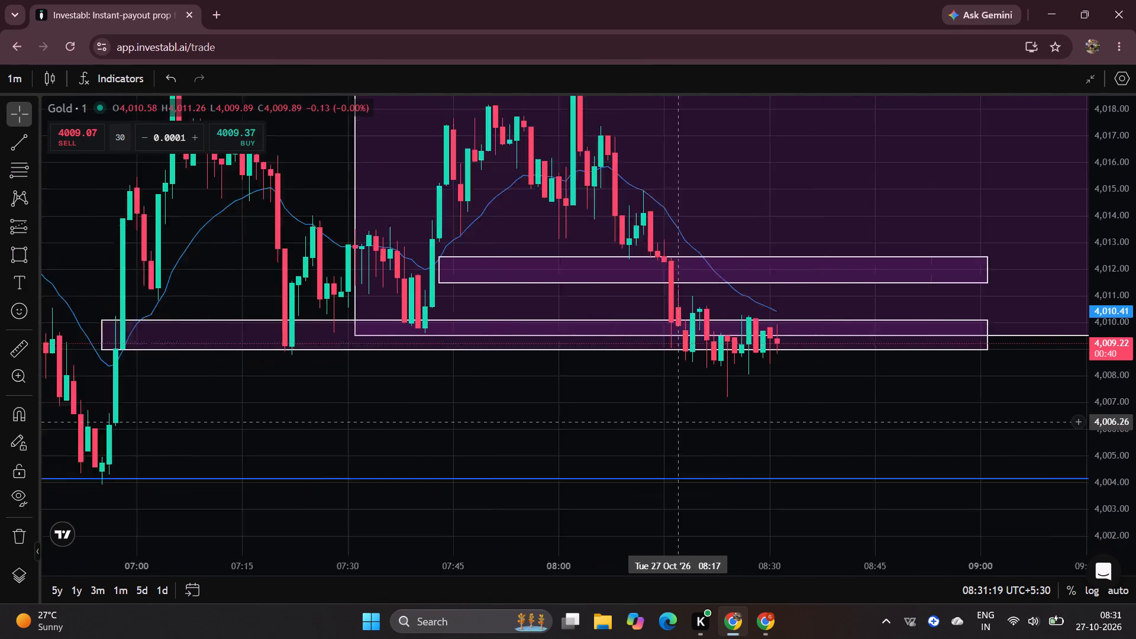
left_click_drag(746, 411, 550, 460)
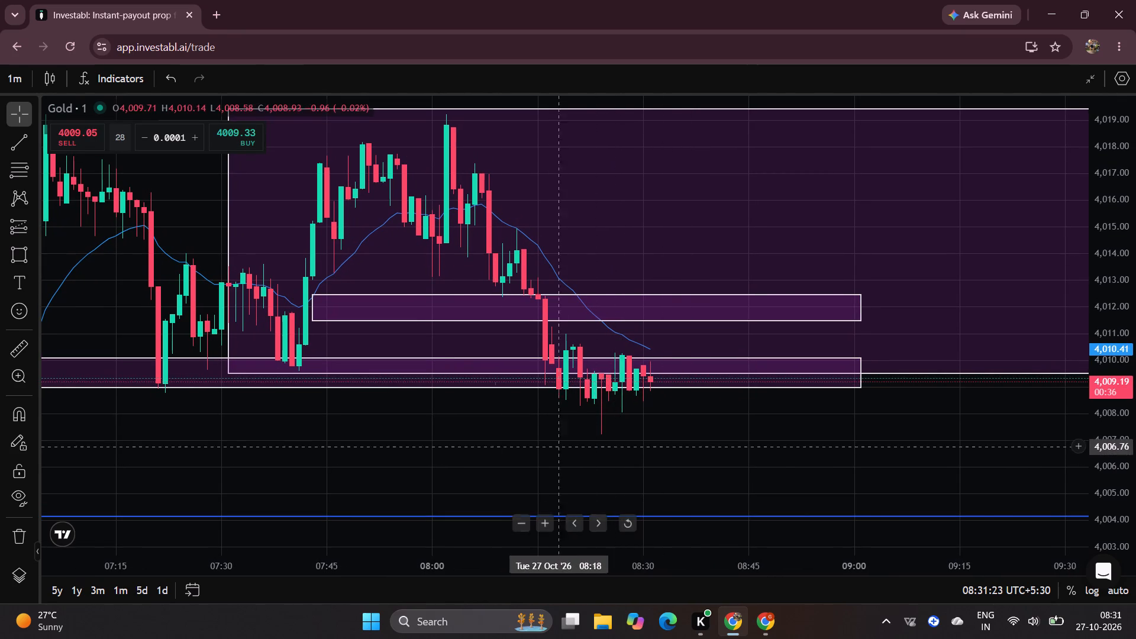
left_click_drag(464, 430, 357, 430)
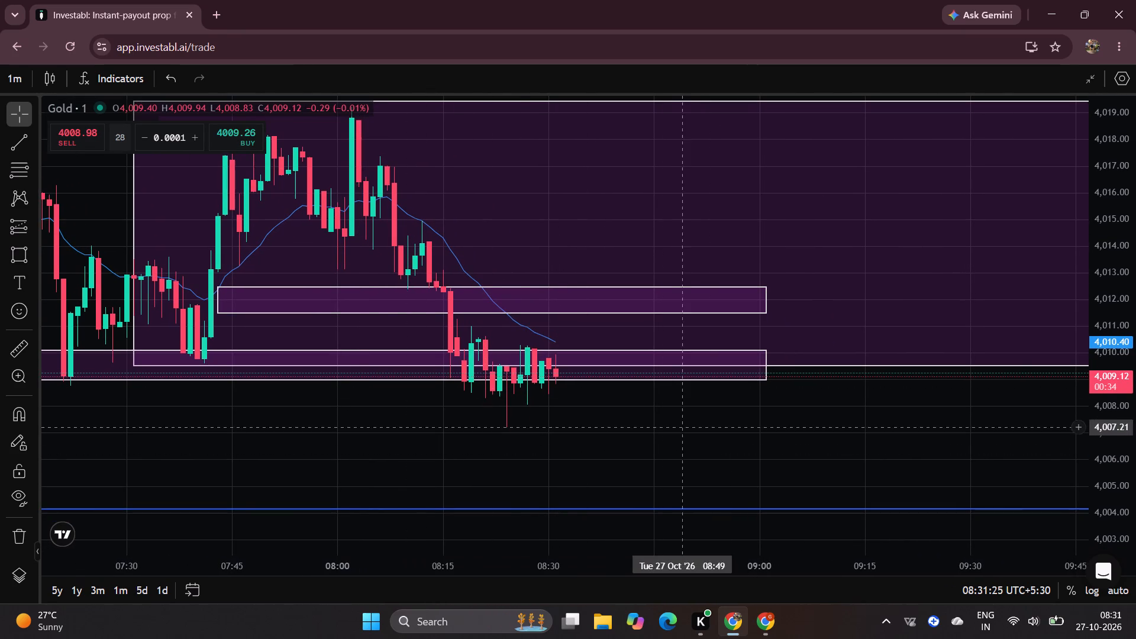
key("Escape")
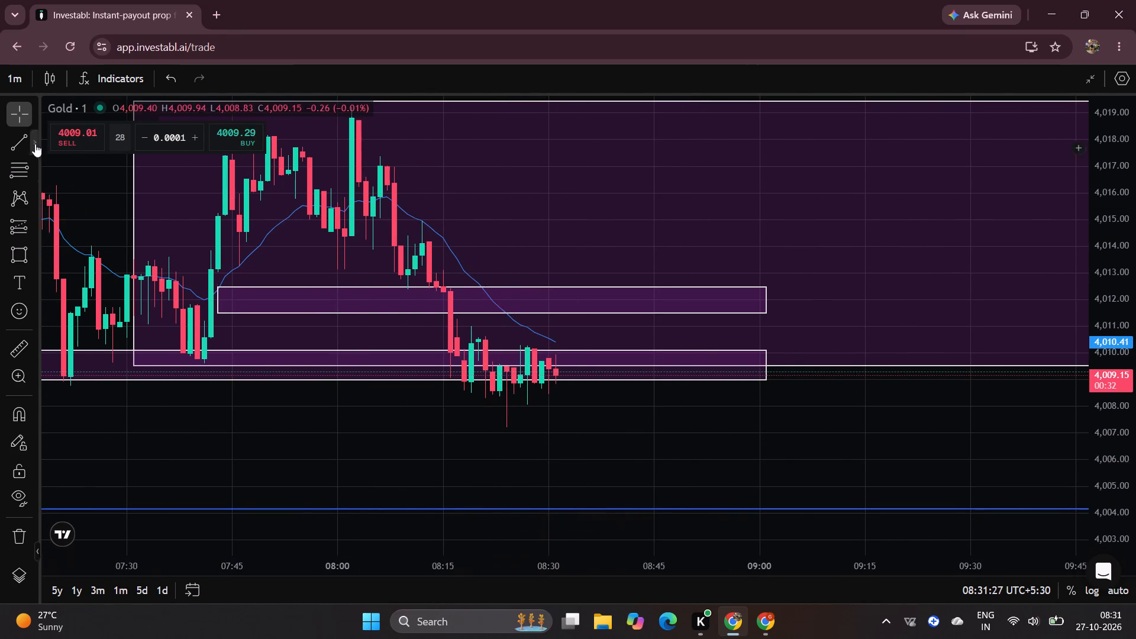
left_click(860, 118)
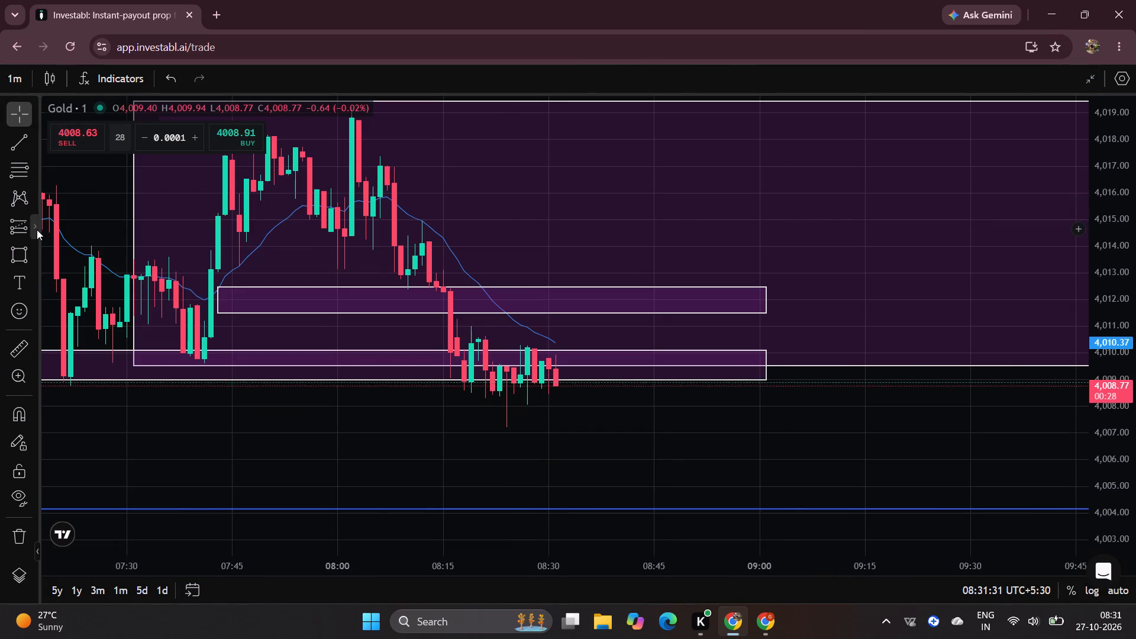
Draw a long position just after the newest candle with entry about 4,009.98, stop about 4,007.43 and target about 4,015.08.
left_click(25, 230)
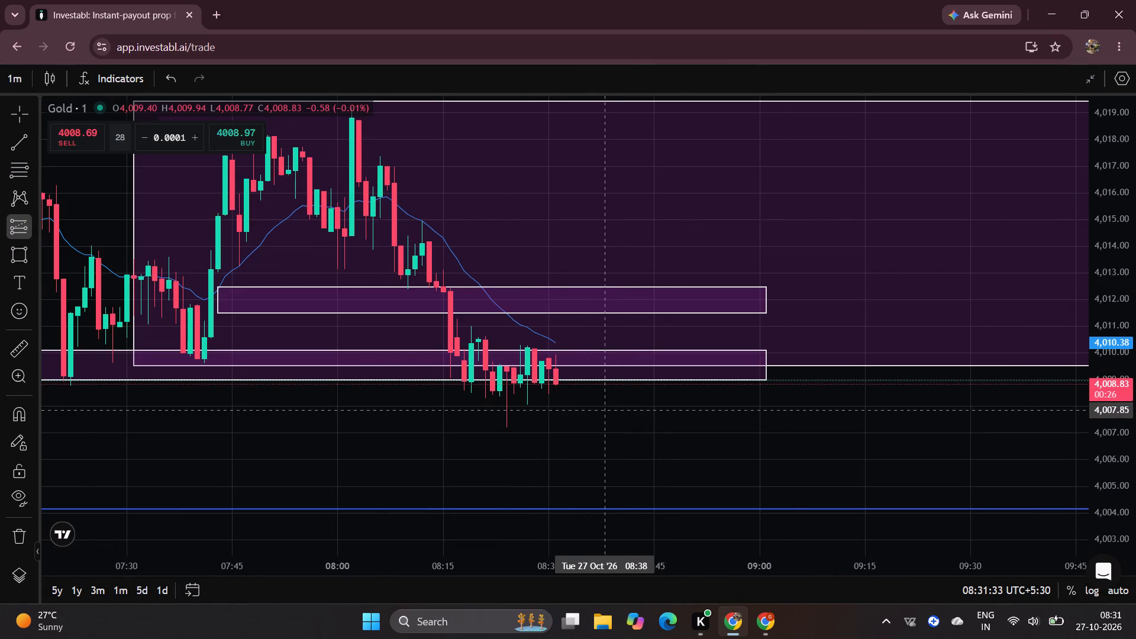
left_click(596, 350)
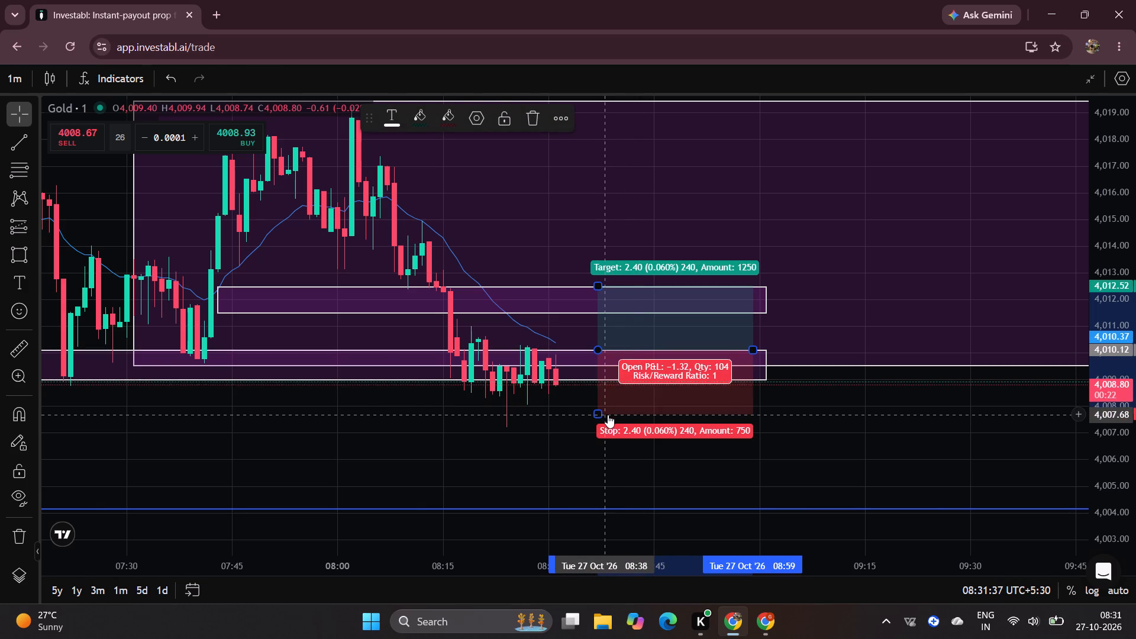
left_click_drag(599, 415, 601, 421)
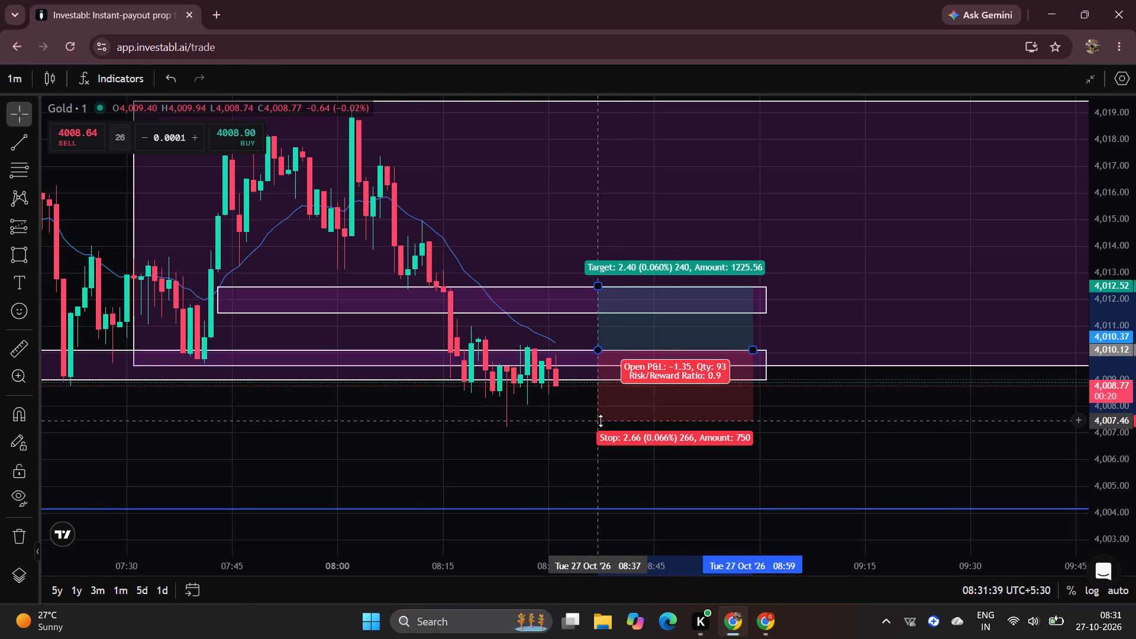
left_click_drag(601, 421, 601, 421)
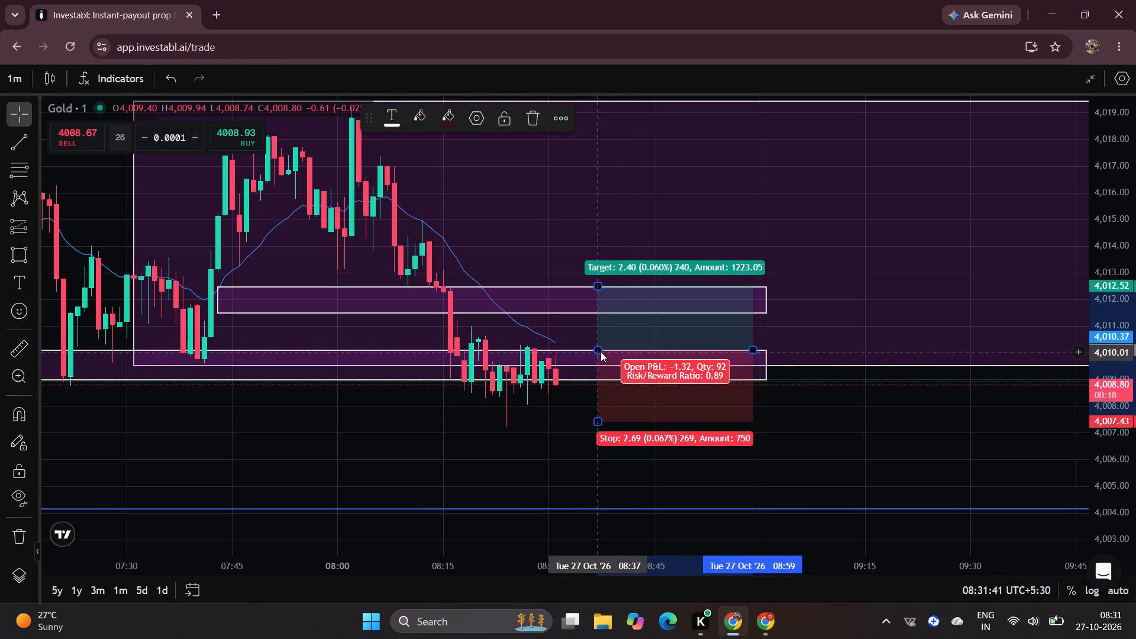
left_click_drag(601, 351, 571, 353)
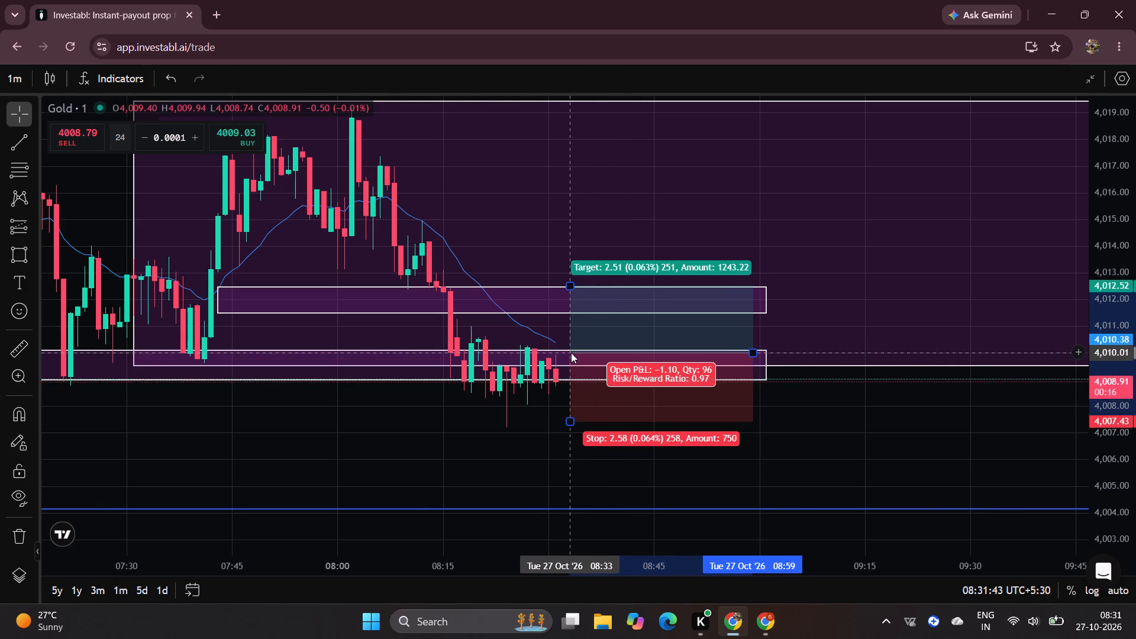
left_click_drag(571, 353, 564, 353)
left_click_drag(563, 285, 553, 211)
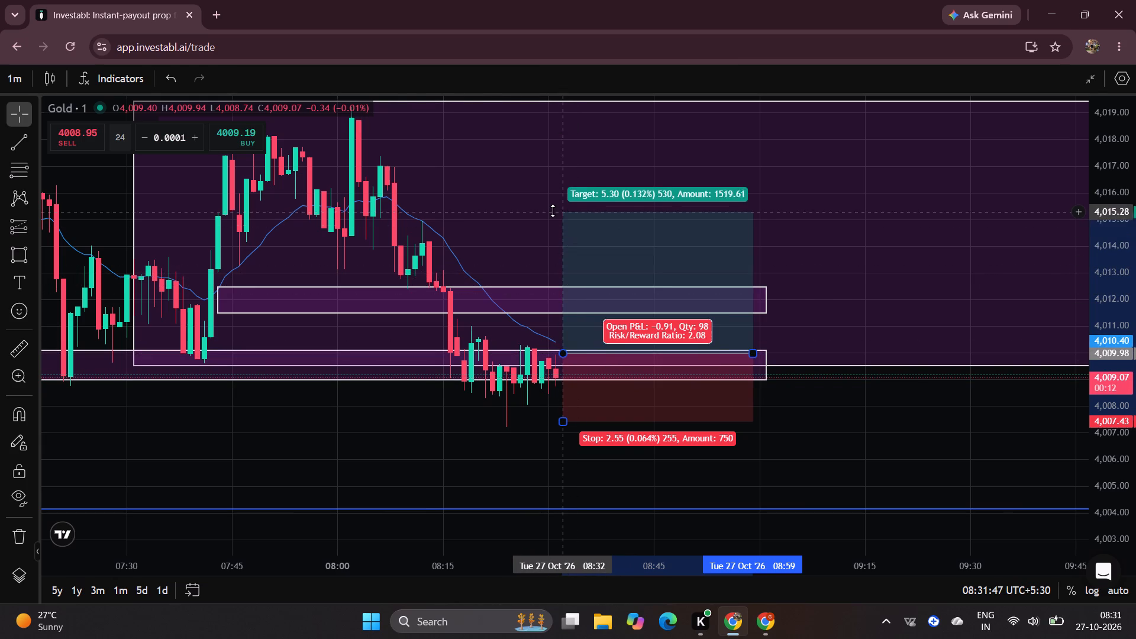
left_click_drag(553, 211, 554, 217)
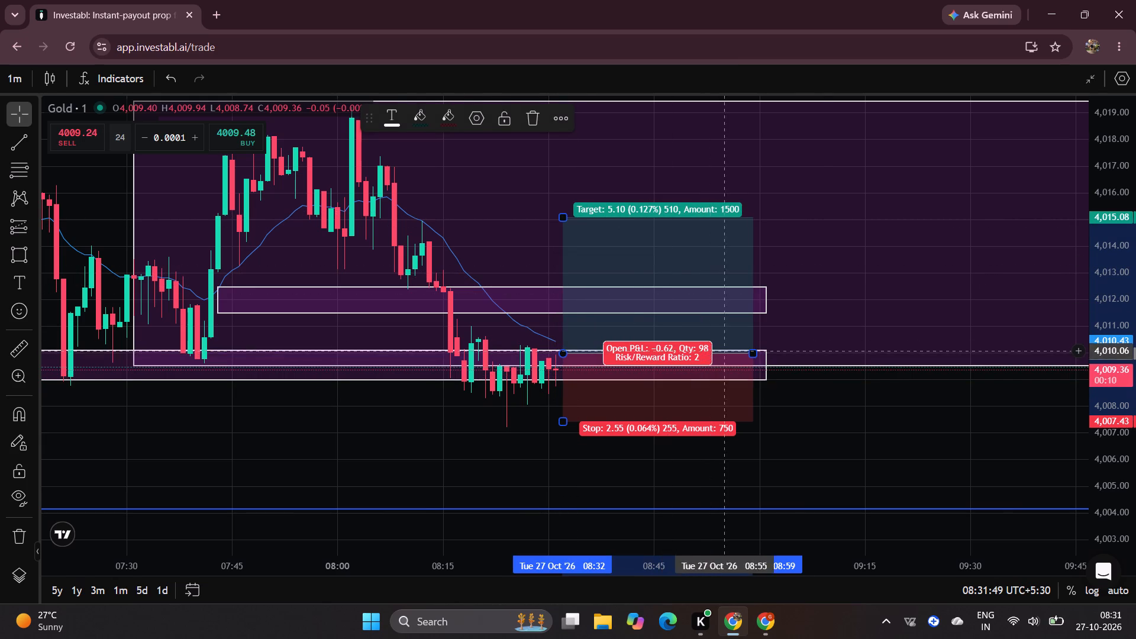
left_click(843, 440)
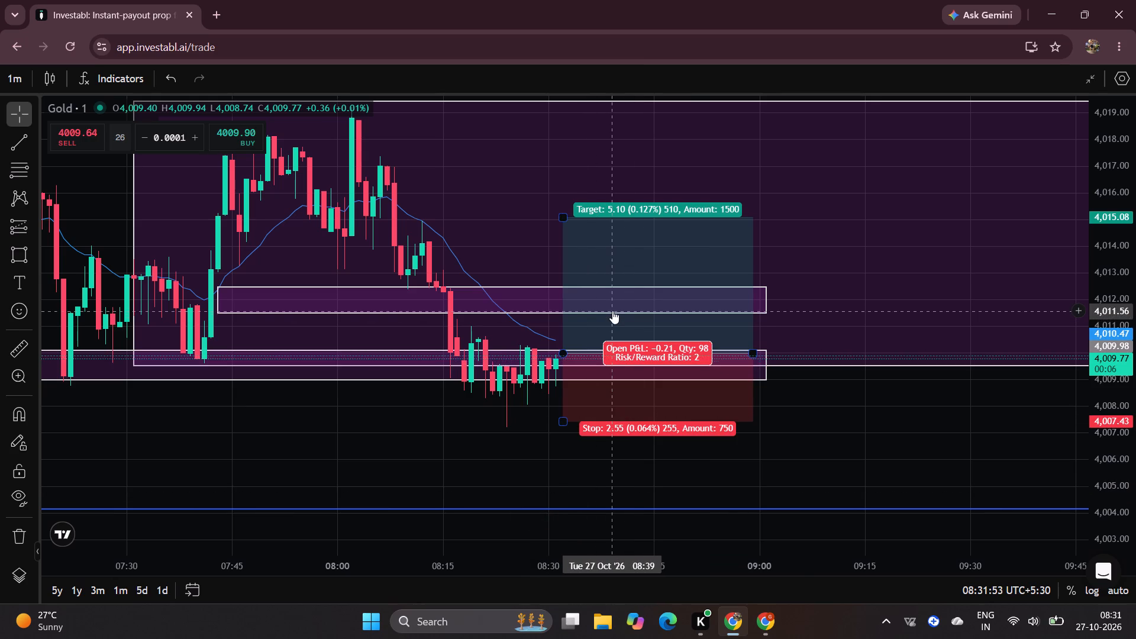
Open the long position's input settings and set the lot size to 0.04.
left_click(612, 311)
left_click(619, 324)
left_click(607, 241)
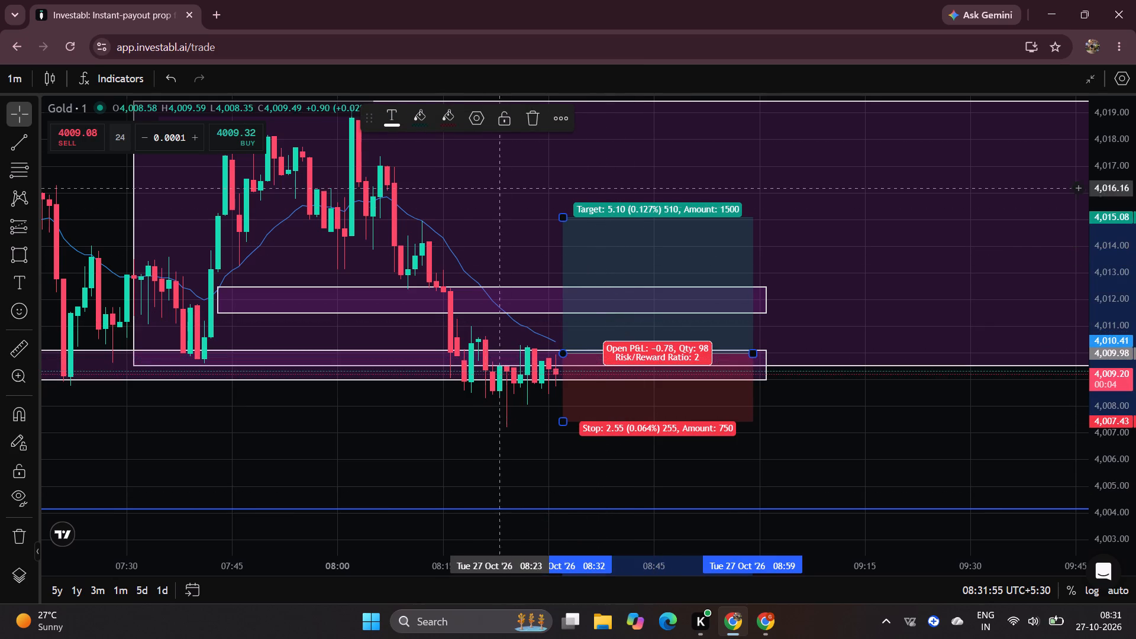
left_click(480, 133)
left_click(643, 241)
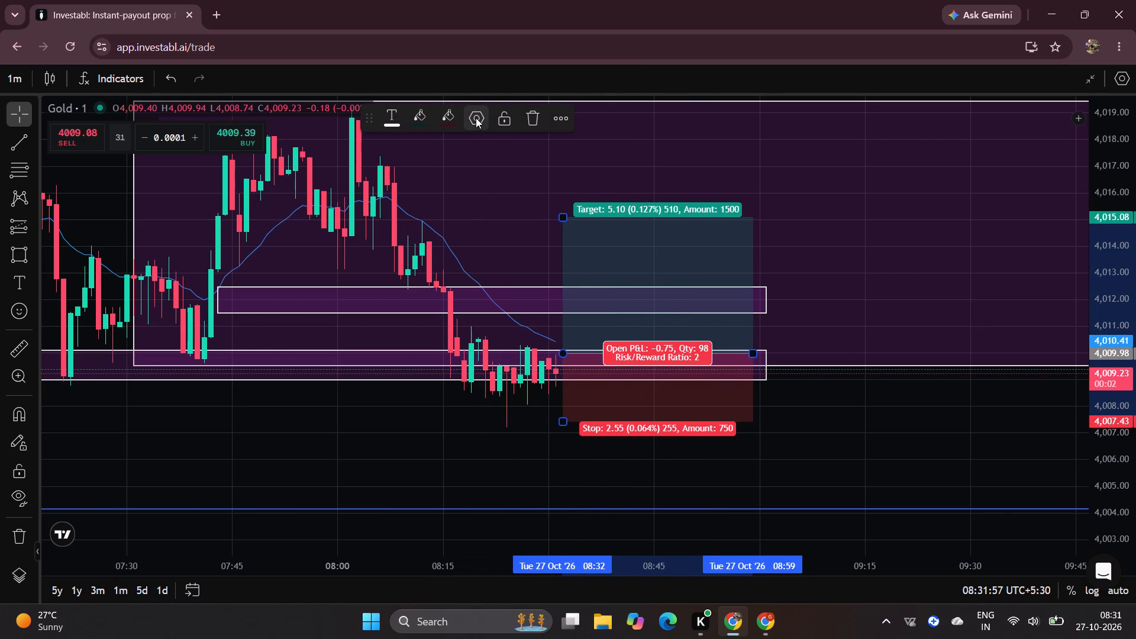
left_click(476, 118)
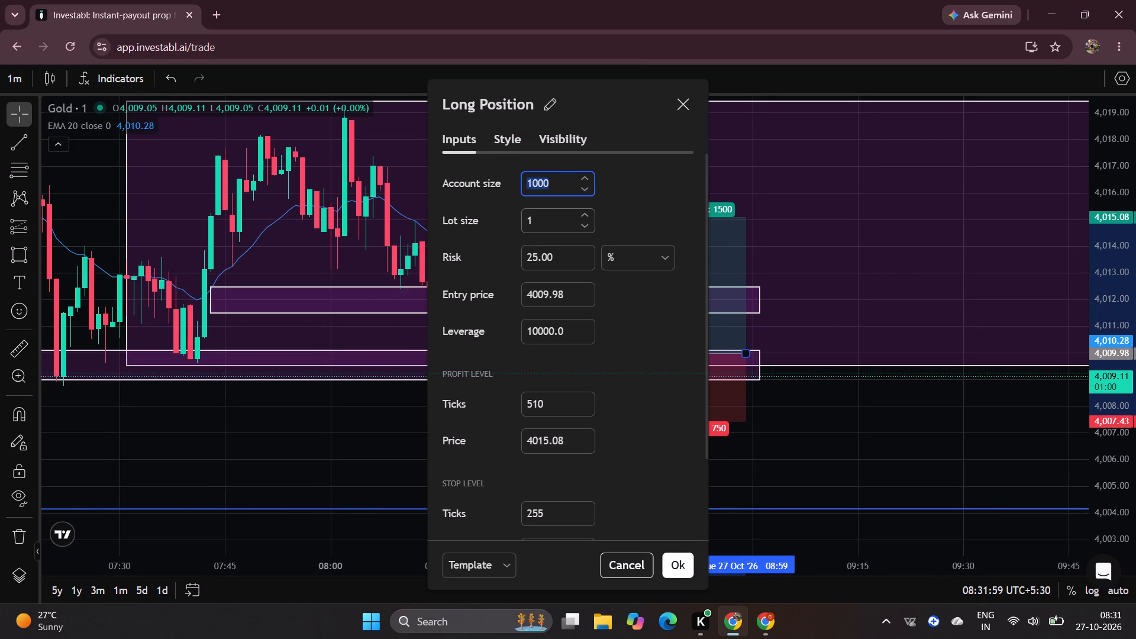
left_click(557, 224)
key("BackSpace")
type("0.04")
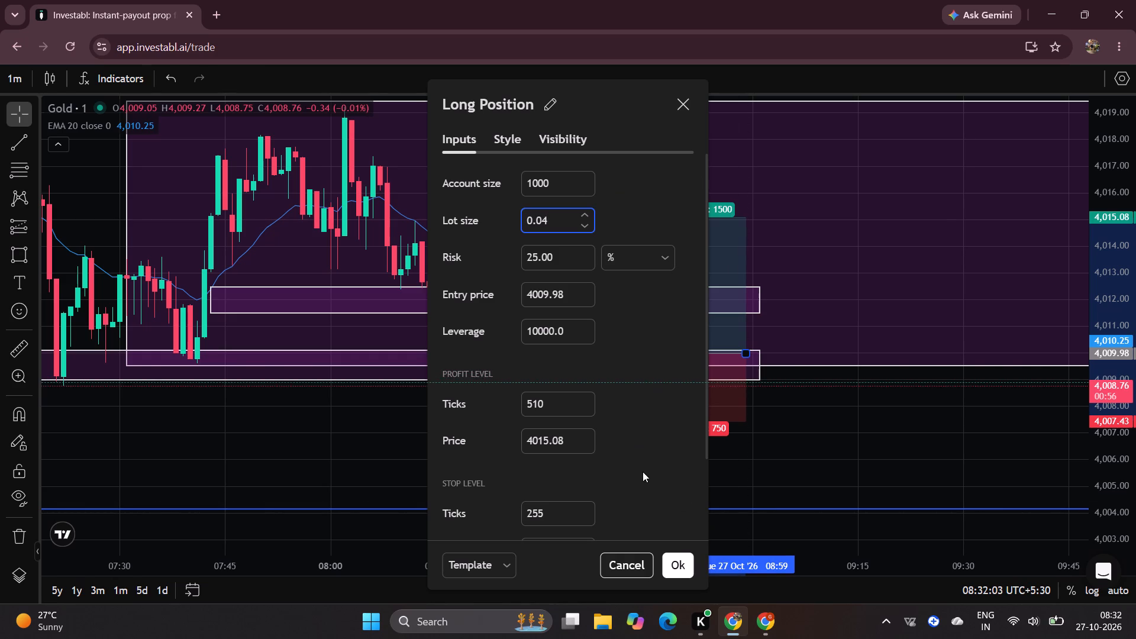
Set the long position's risk to 1% and apply the settings.
scroll(639, 469, "down", 1)
left_click(541, 180)
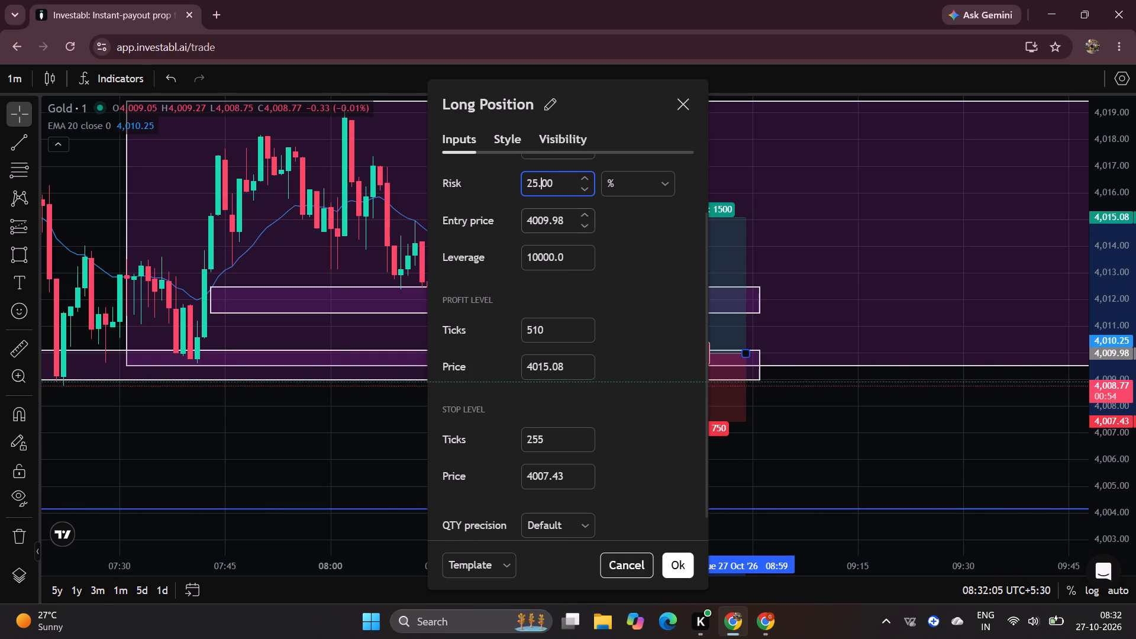
key("BackSpace")
key("BackSpace")
key("BackSpace")
key("BackSpace")
key("1")
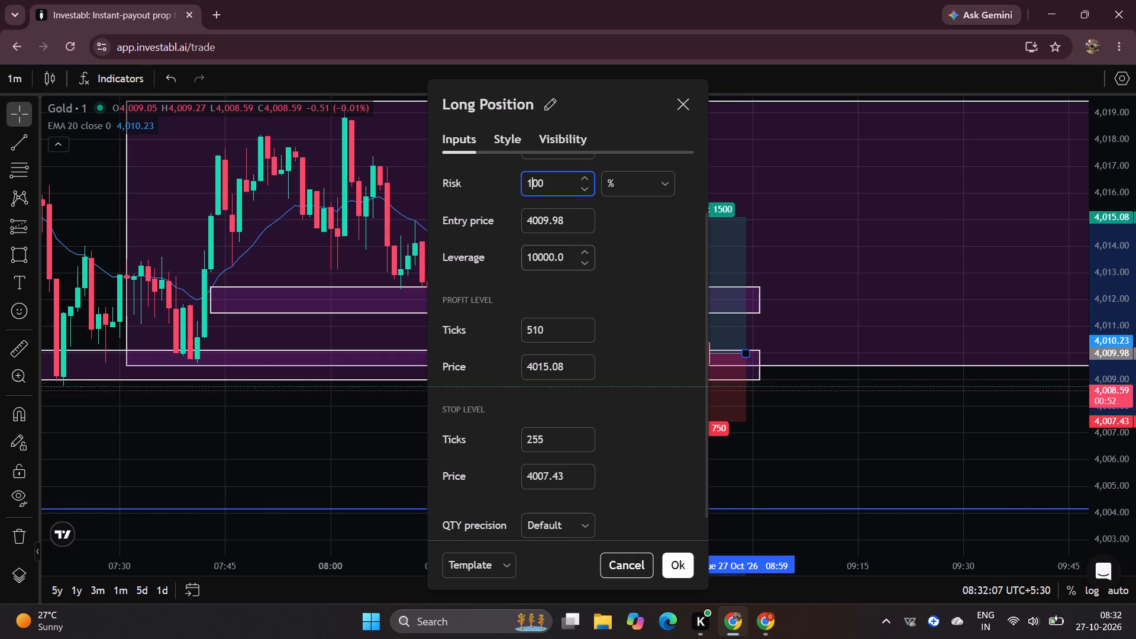
key("Delete")
key("Delete")
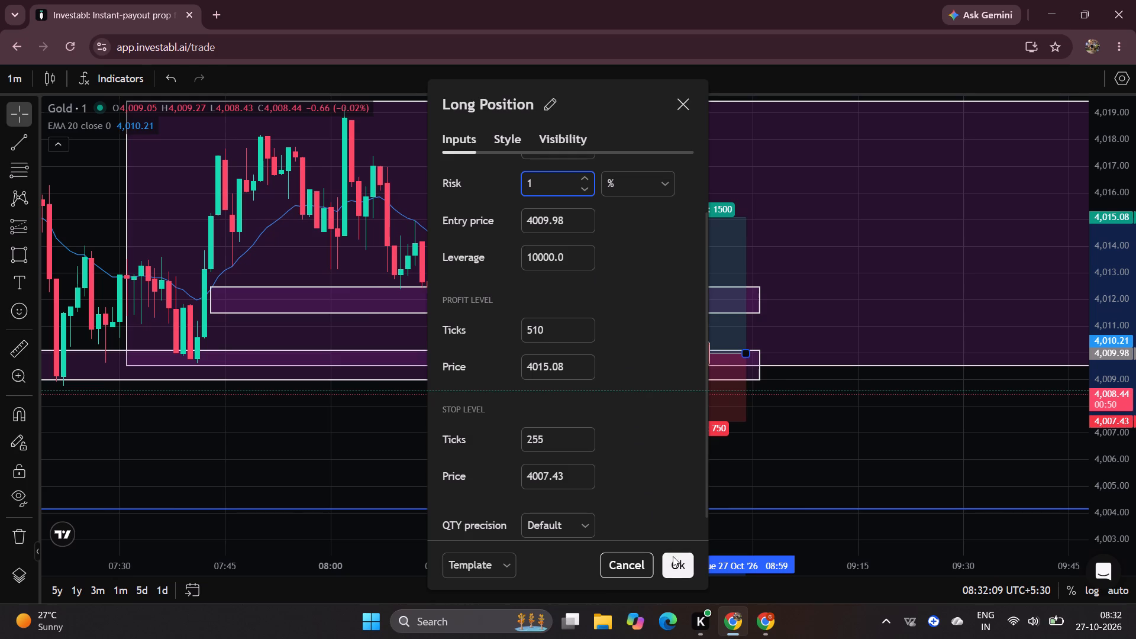
left_click(674, 557)
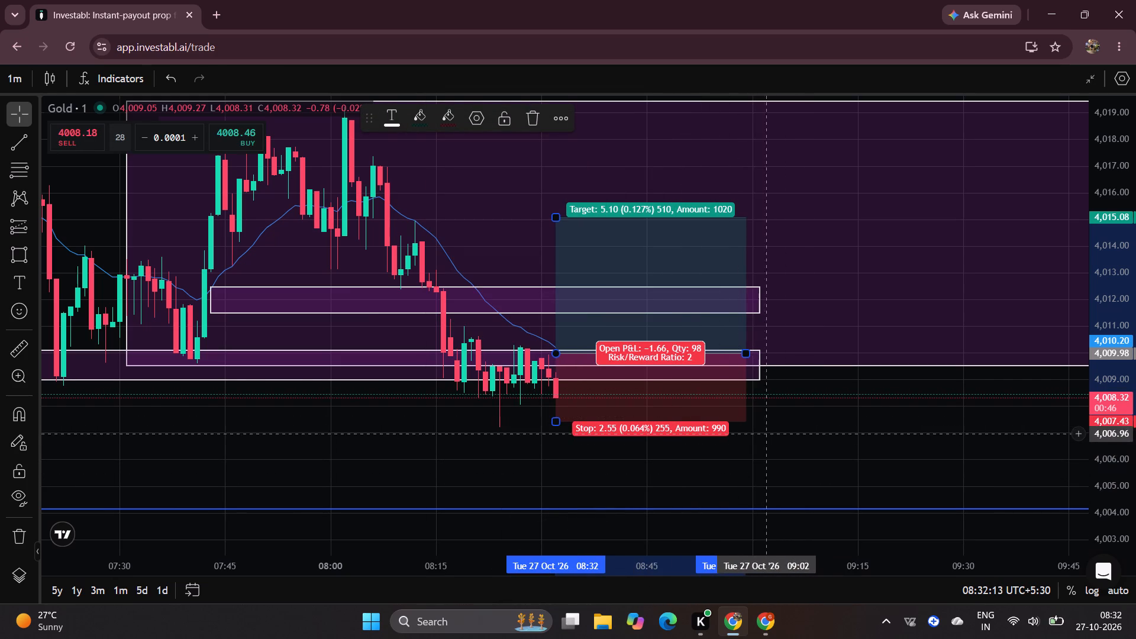
left_click(805, 466)
left_click(835, 446)
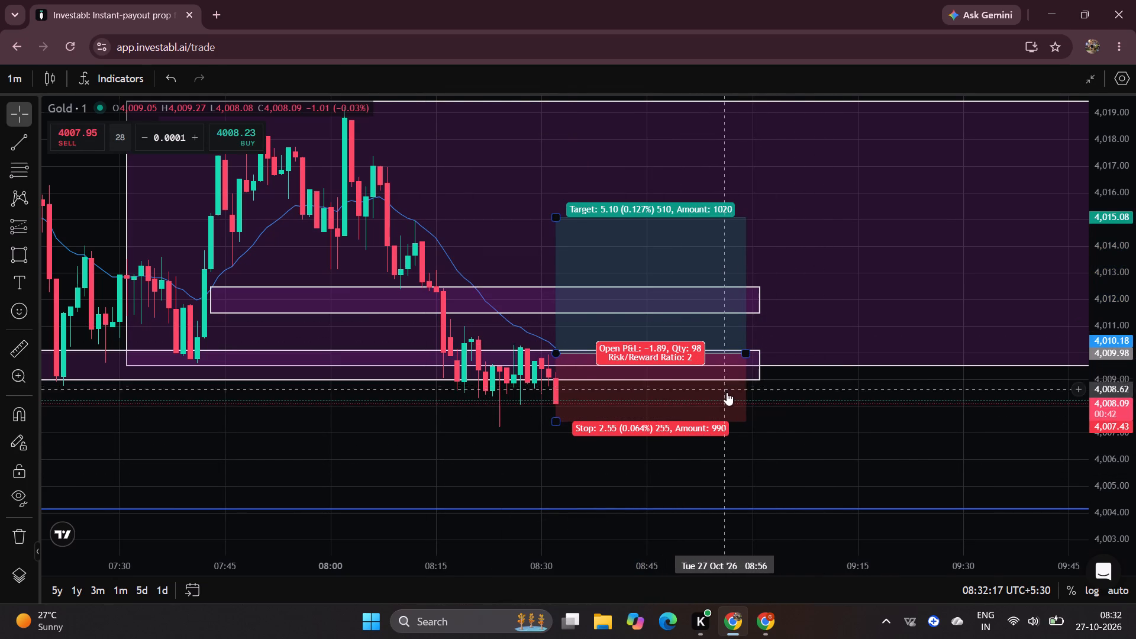
Move the whole long position slightly later and up to an entry of about 4,010.15, keeping its stop and target distances.
left_click_drag(727, 395, 731, 388)
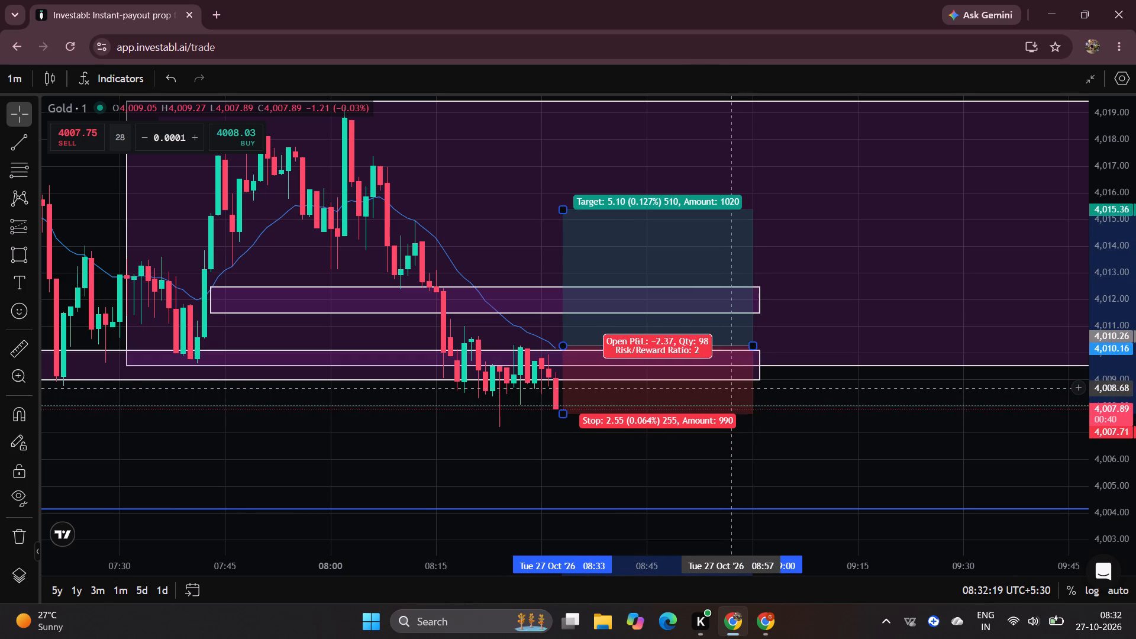
left_click_drag(731, 388, 731, 390)
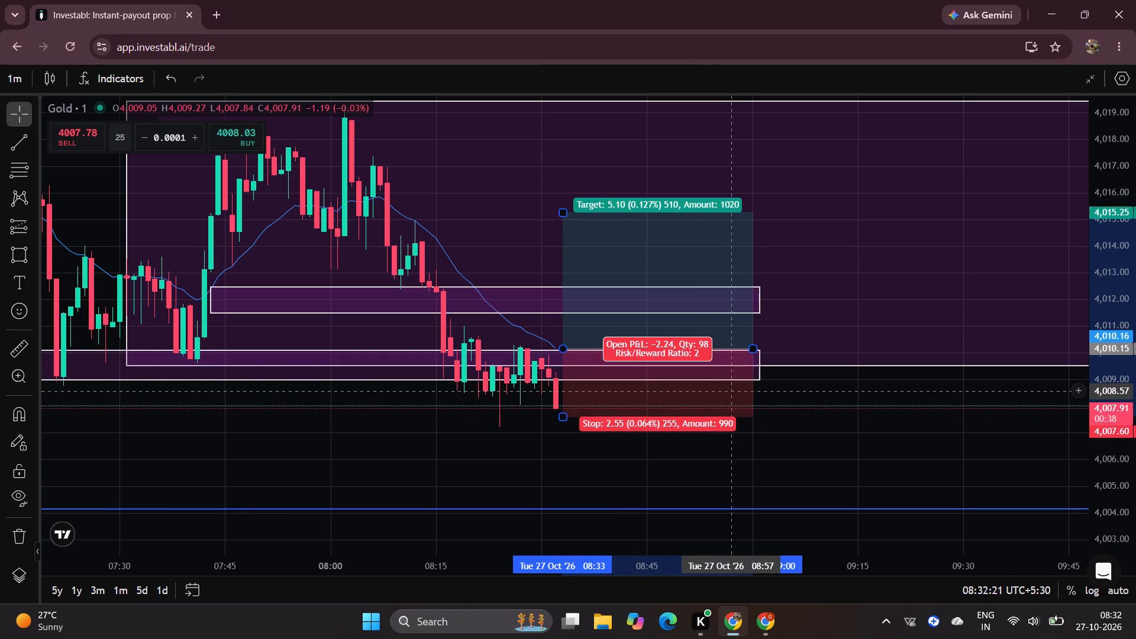
left_click_drag(731, 390, 736, 390)
left_click(874, 435)
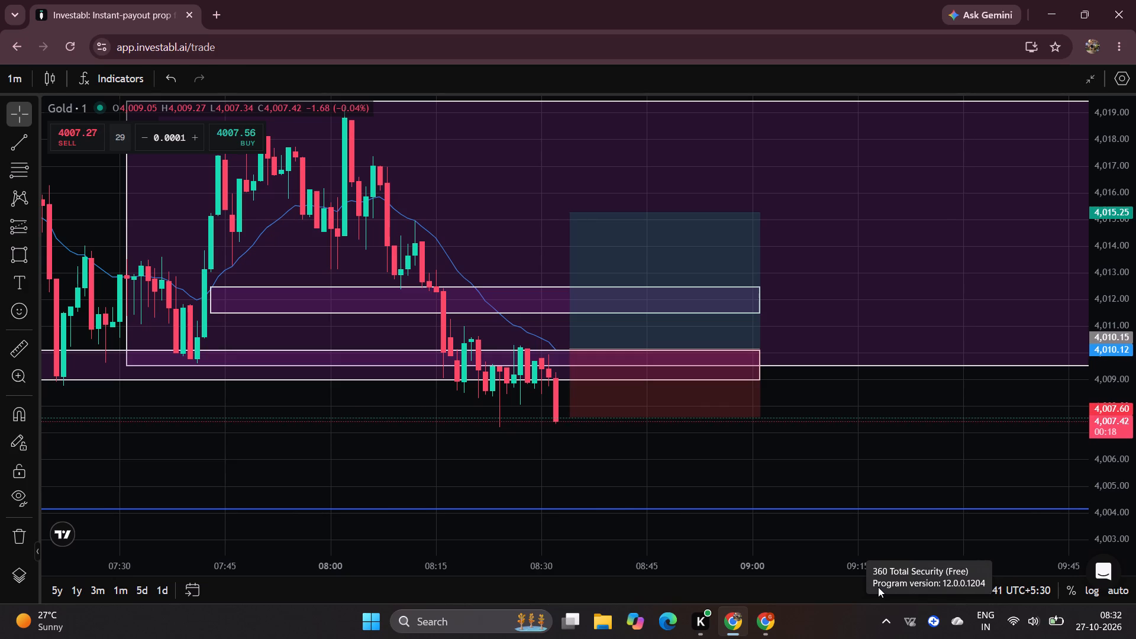
scroll(754, 467, "right", 4)
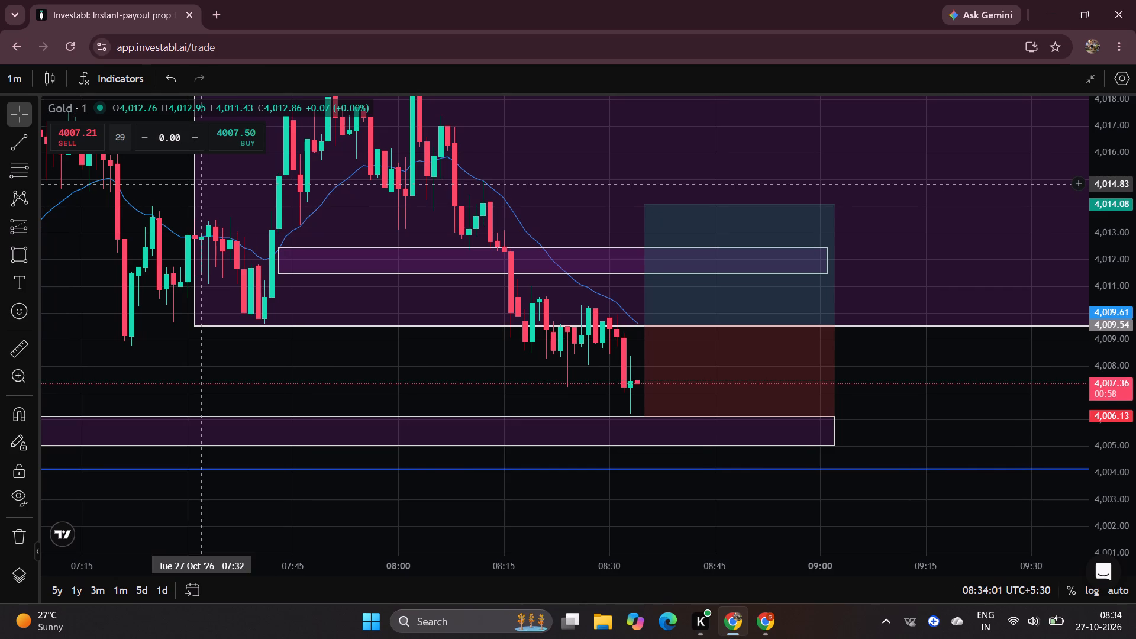
key("BackSpace")
key("4")
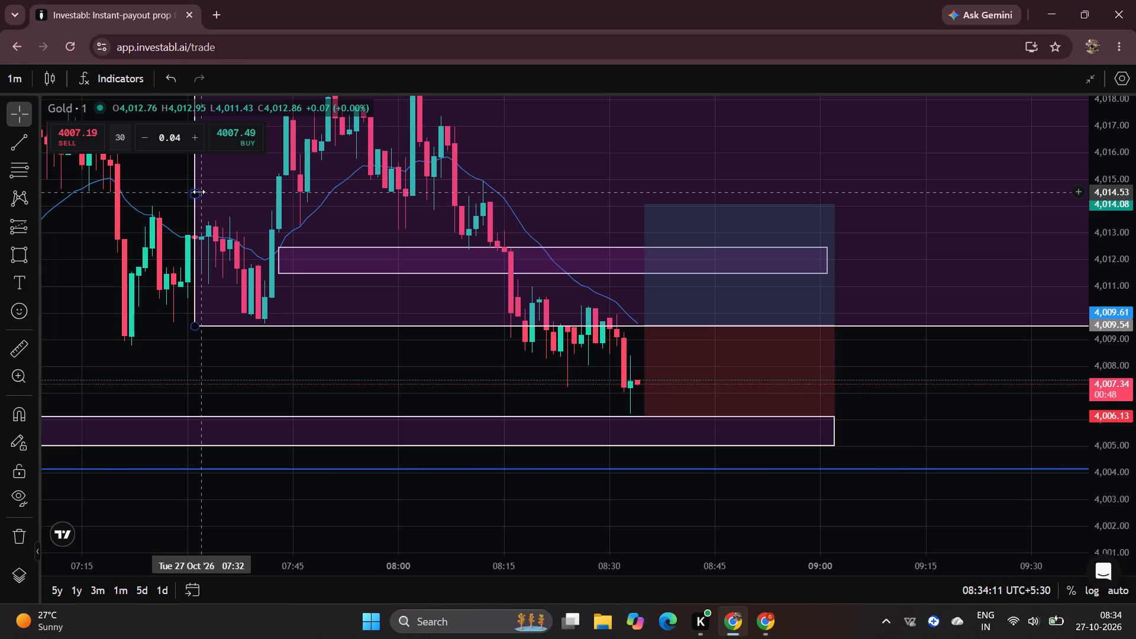
Switch the Gold chart to the 5-minute timeframe and examine recent candles against the rectangles and the long position.
left_click(9, 85)
left_click(29, 157)
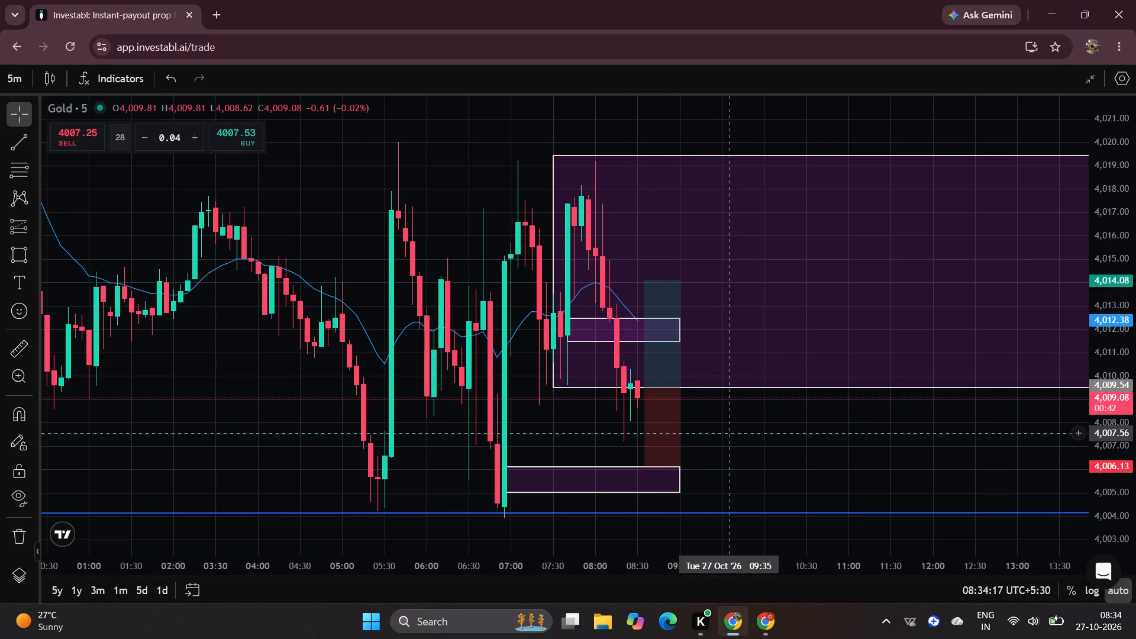
scroll(748, 421, "left", 1)
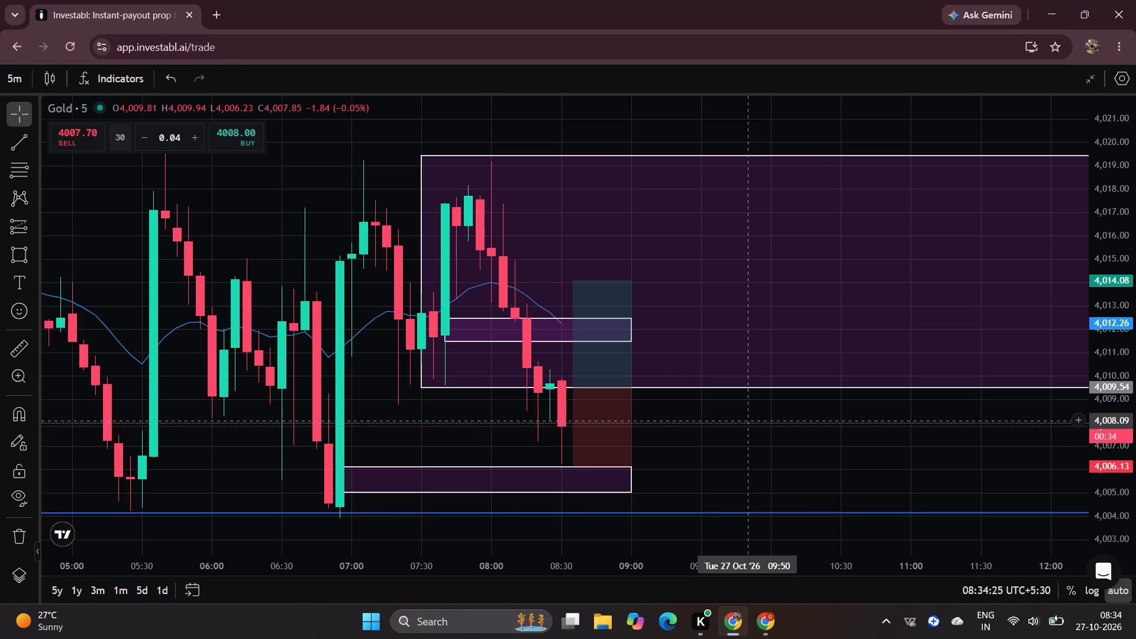
Switch to the Tradfye terminal, inspect the latest whale bubble on the XAUT/USDT chart, and return to the Investabl chart.
key("alt+Tab")
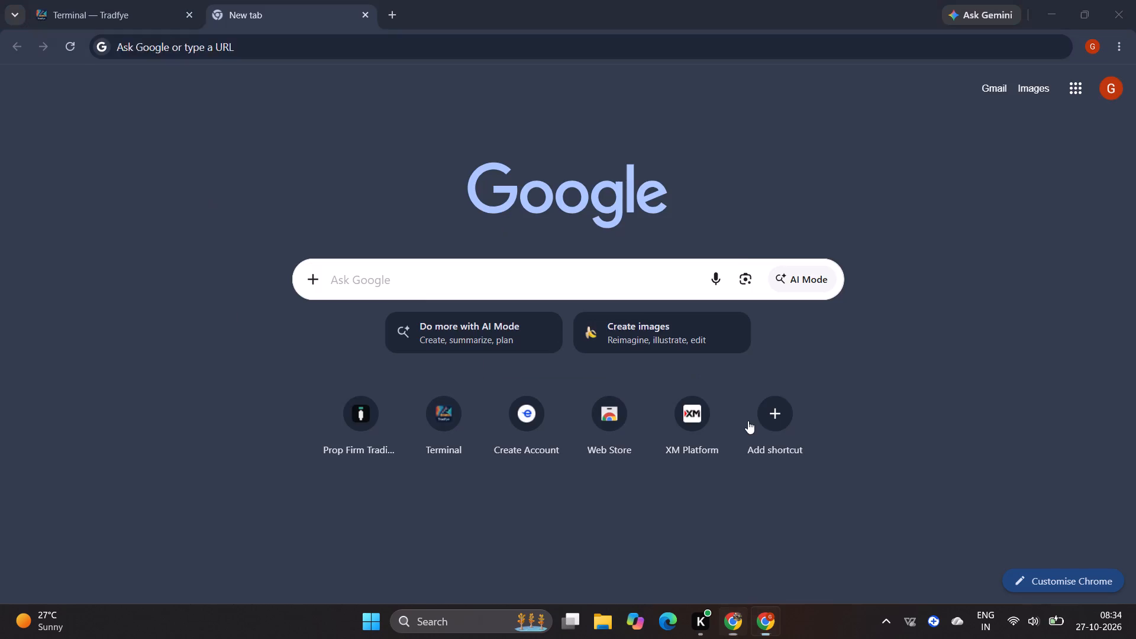
key("alt+Tab")
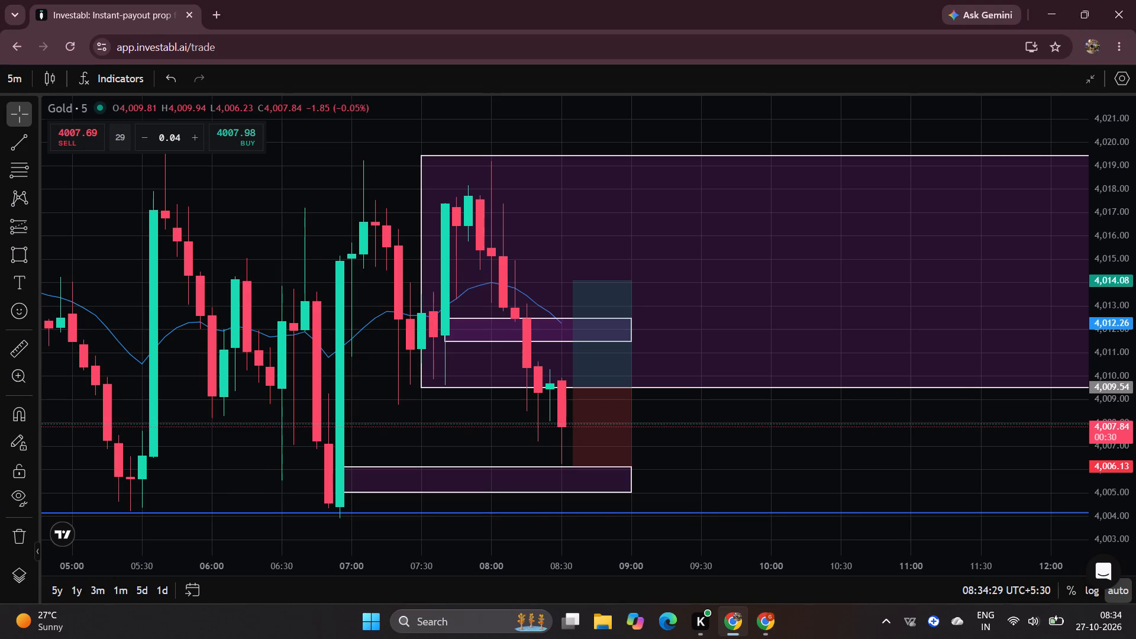
key("alt+Tab")
left_click(133, 2)
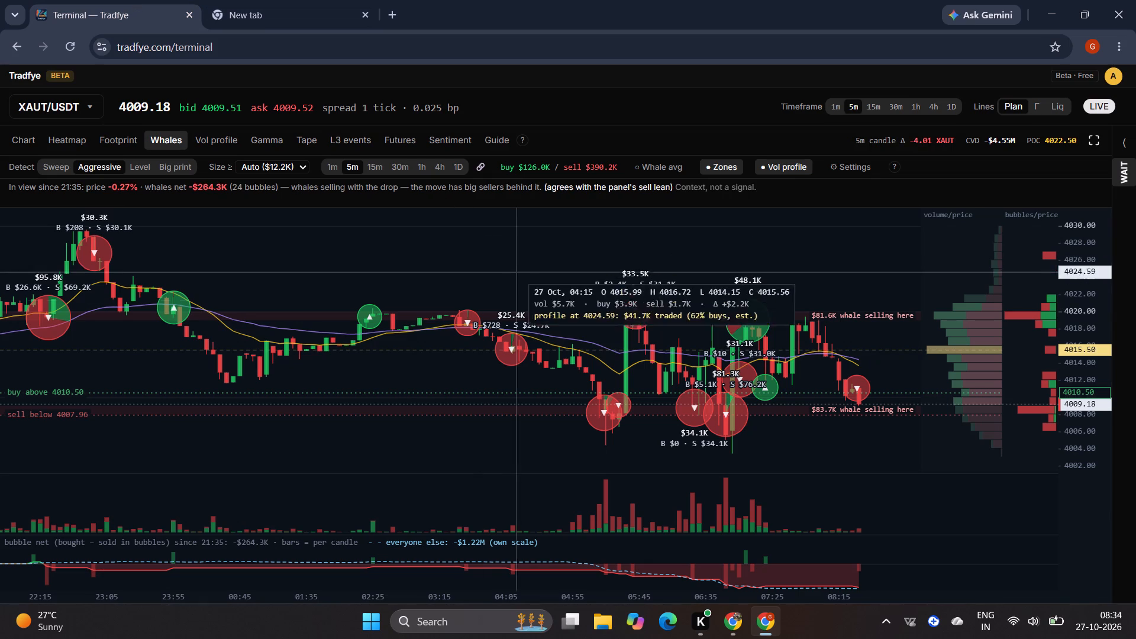
scroll(546, 310, "left", 1)
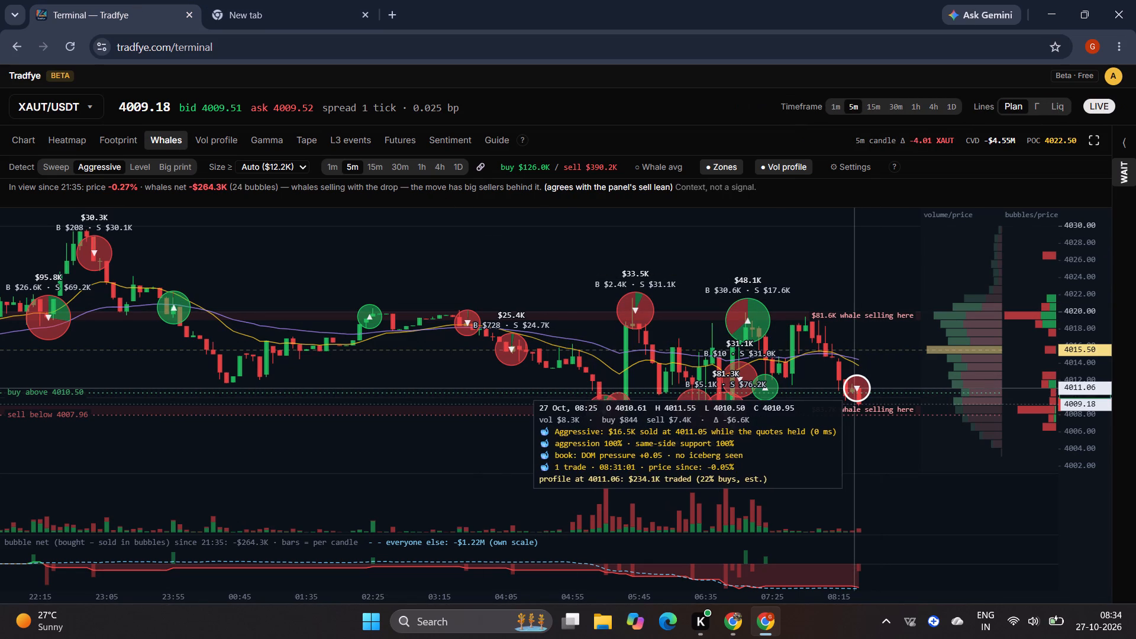
key("alt+Tab")
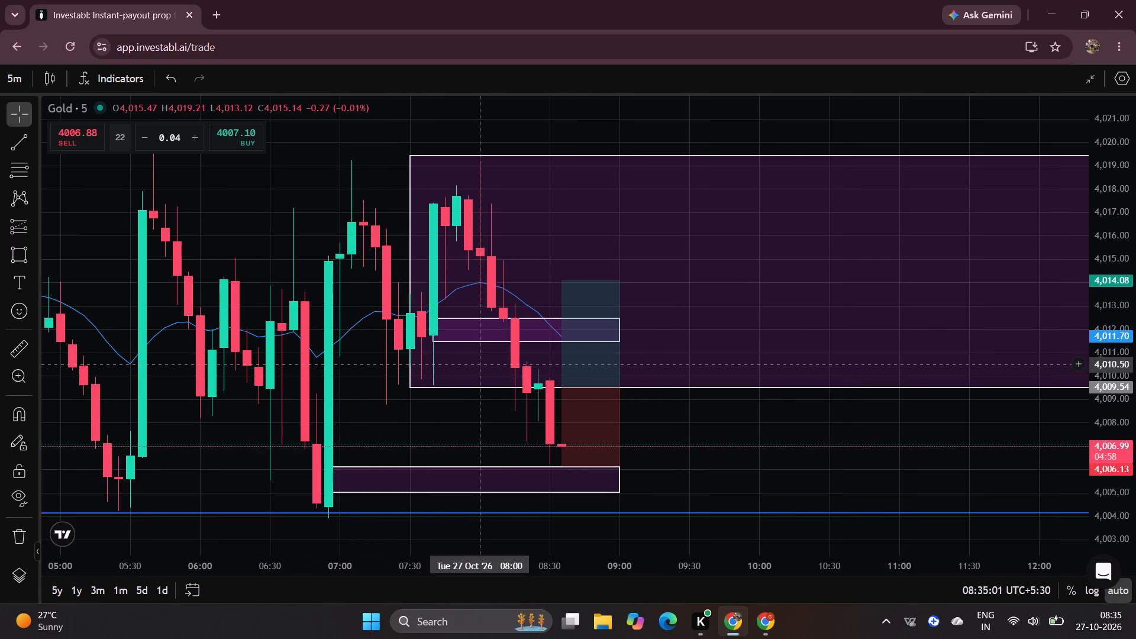
Return the Gold chart to the 1-minute timeframe and examine the current candle against the long position's entry.
left_click(18, 73)
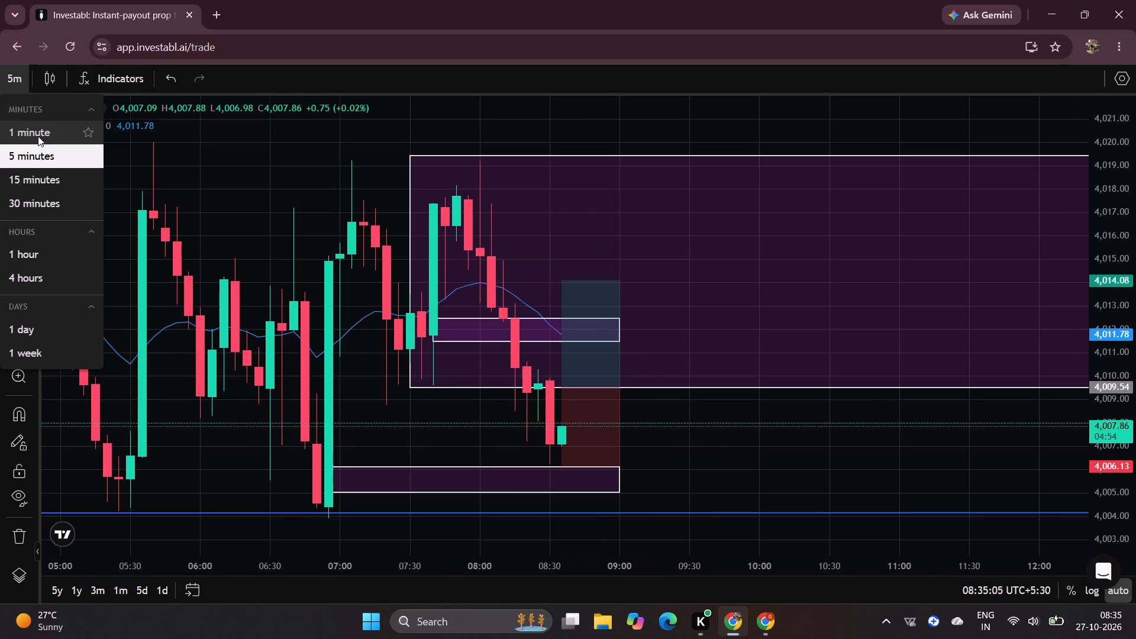
left_click(38, 136)
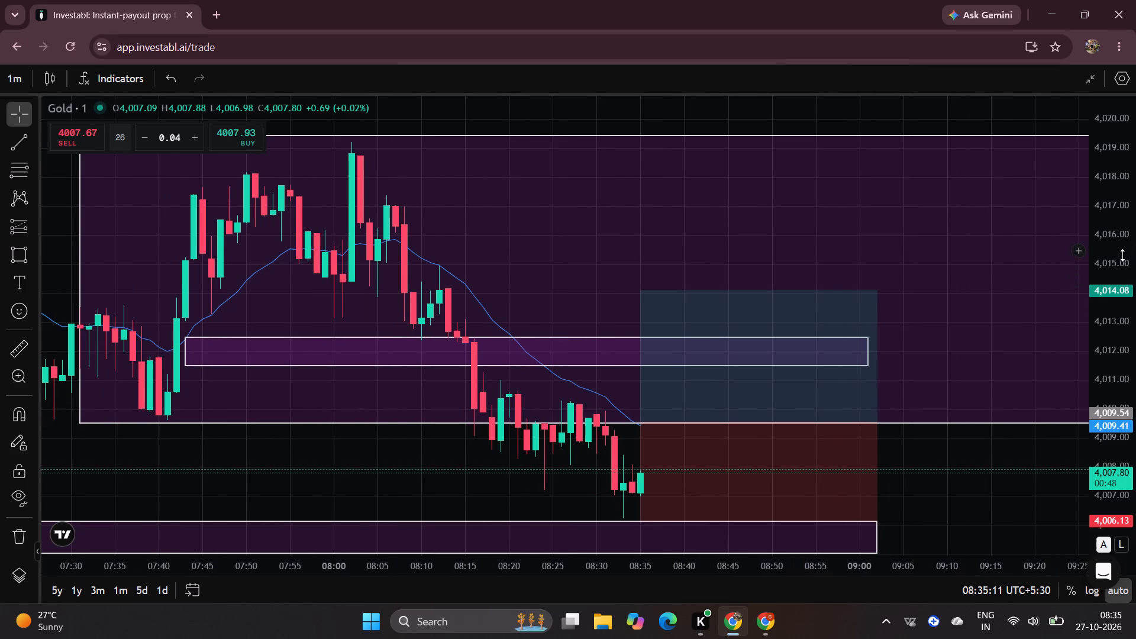
scroll(1122, 255, "down", 6)
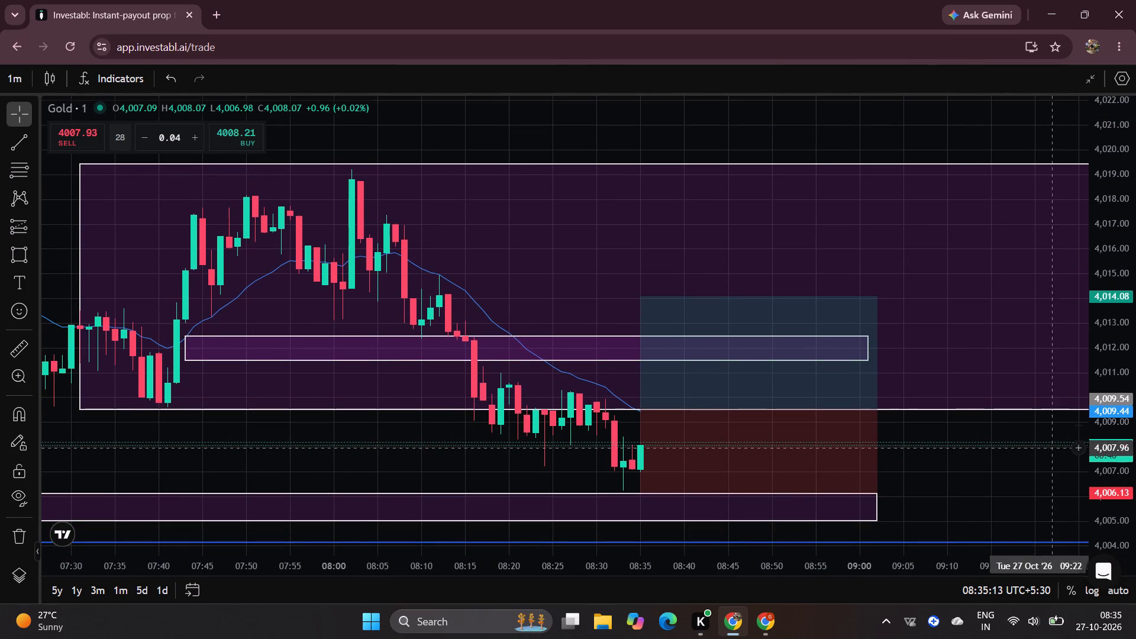
left_click_drag(977, 452, 994, 380)
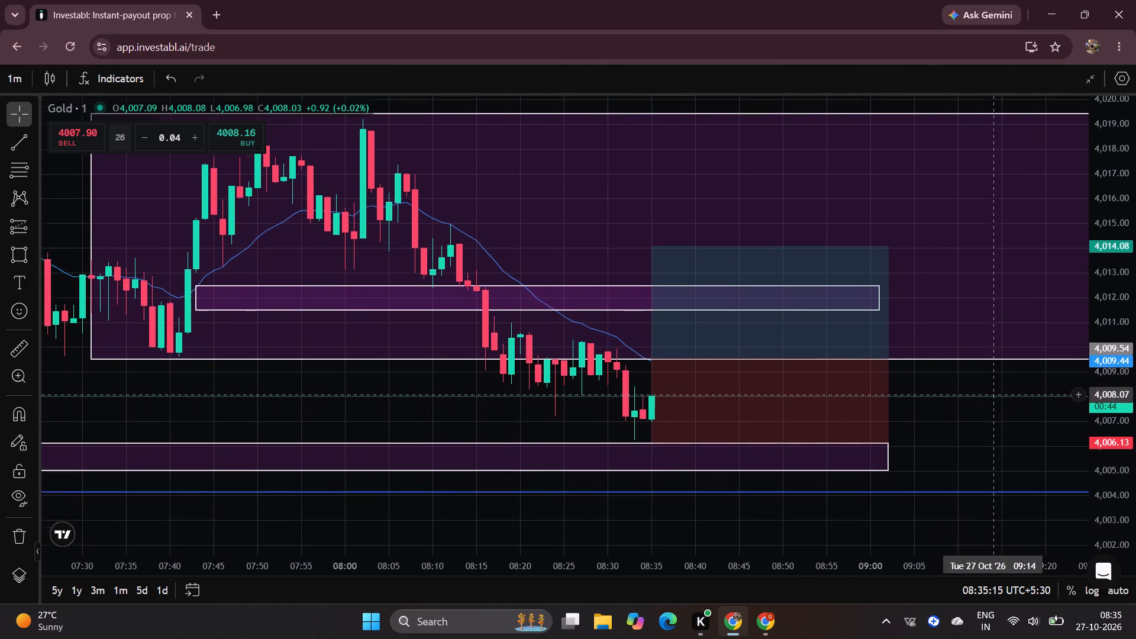
left_click_drag(994, 380, 996, 356)
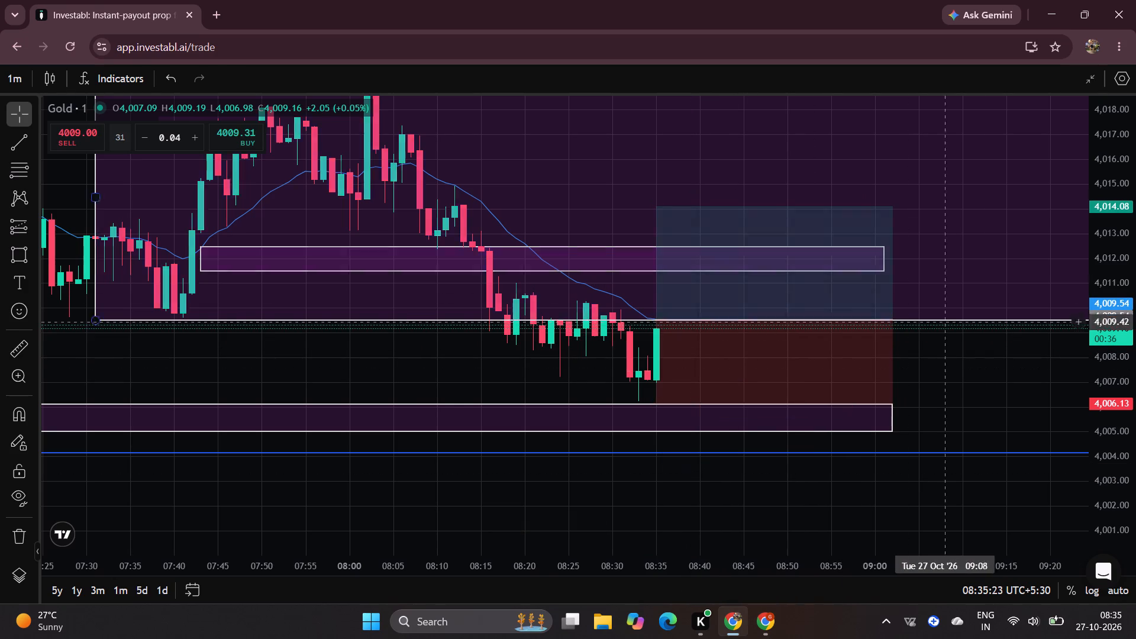
left_click(859, 484)
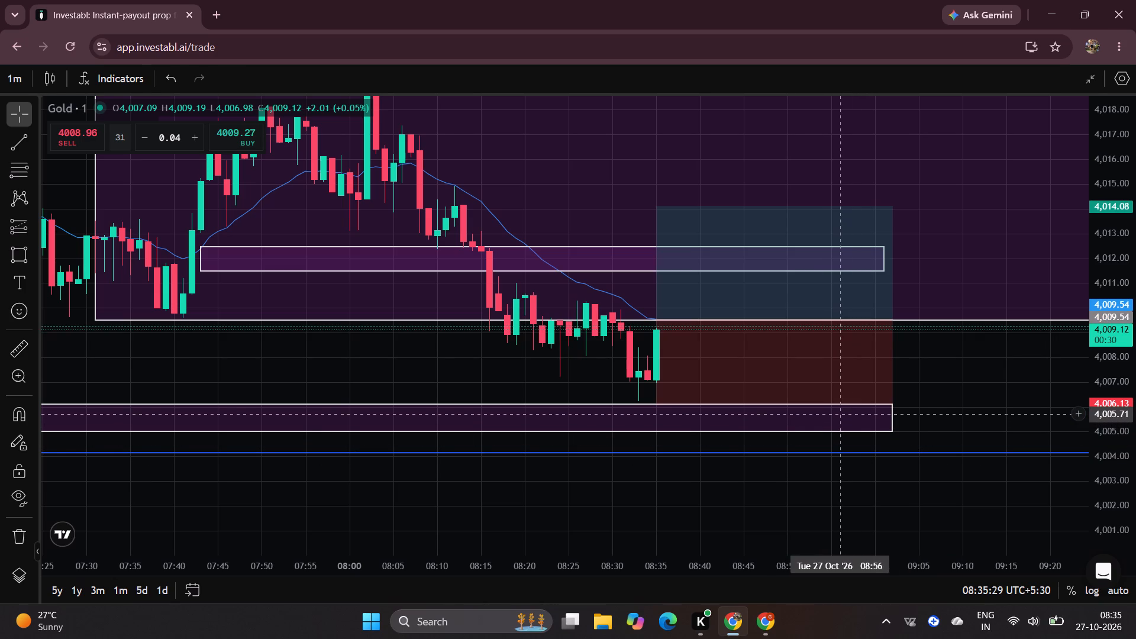
Raise the long position's target to about 4,017.13.
left_click_drag(654, 205, 656, 131)
left_click(961, 406)
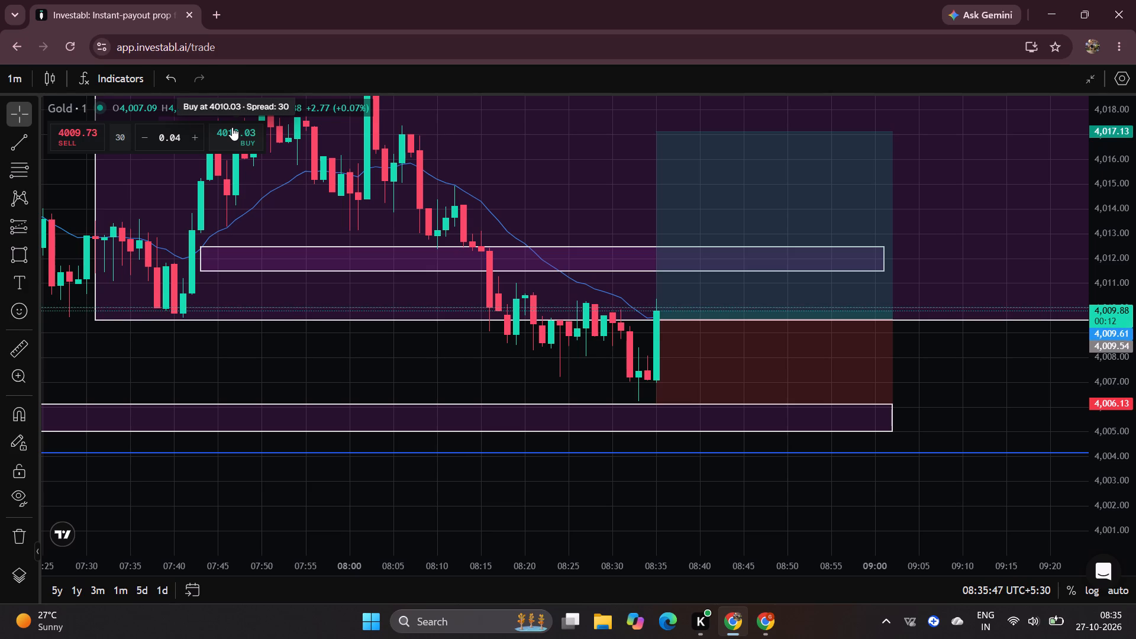
Check the whale activity on the Tradfye XAUT/USDT chart again and return to the Investabl Gold chart.
key("alt+Tab")
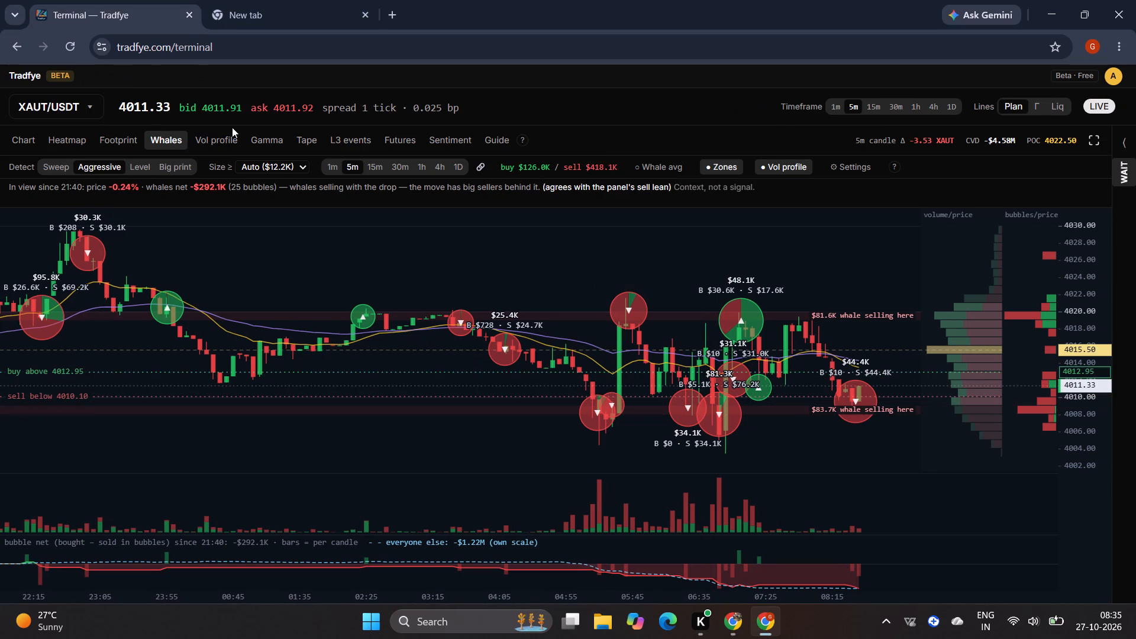
key("alt+Tab")
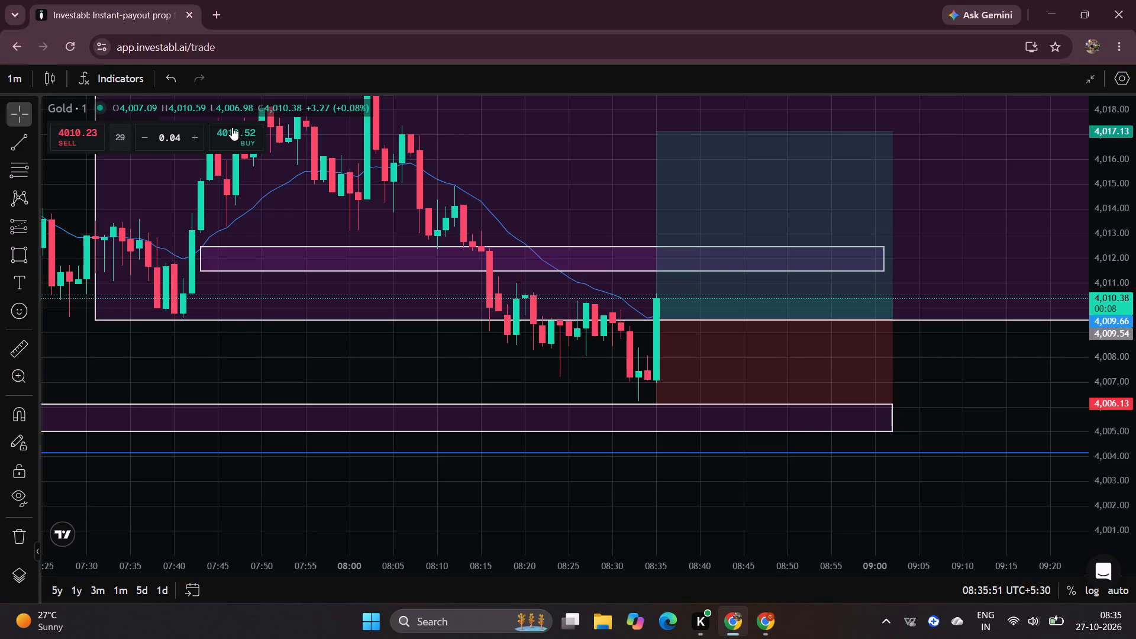
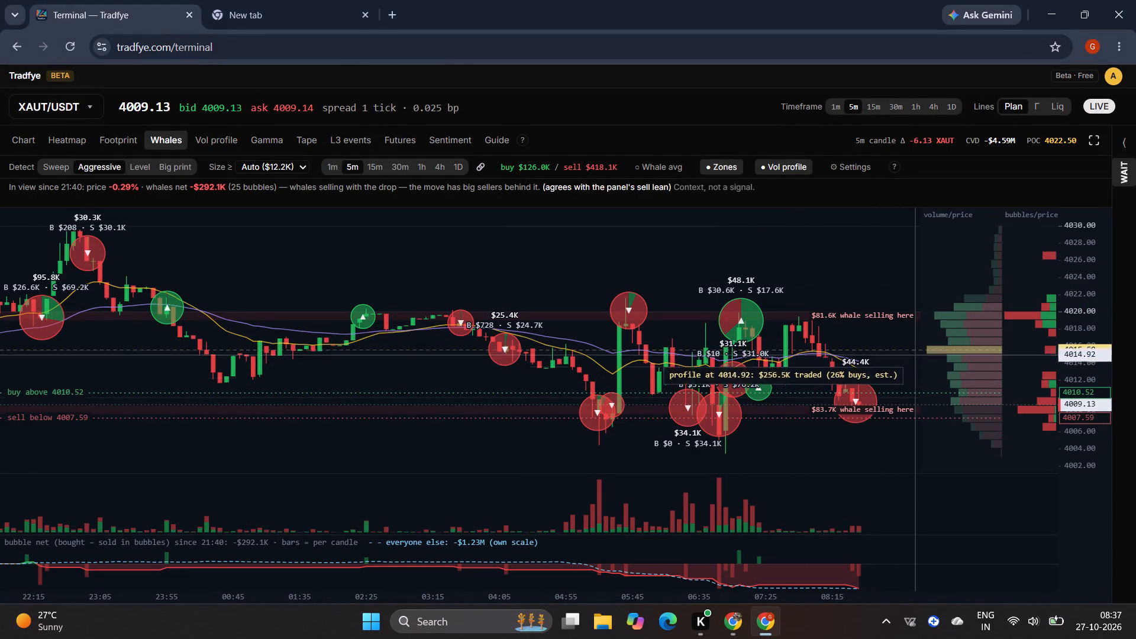
Switch back to the Investabl Gold chart and delete the long position drawing.
key("alt+Tab")
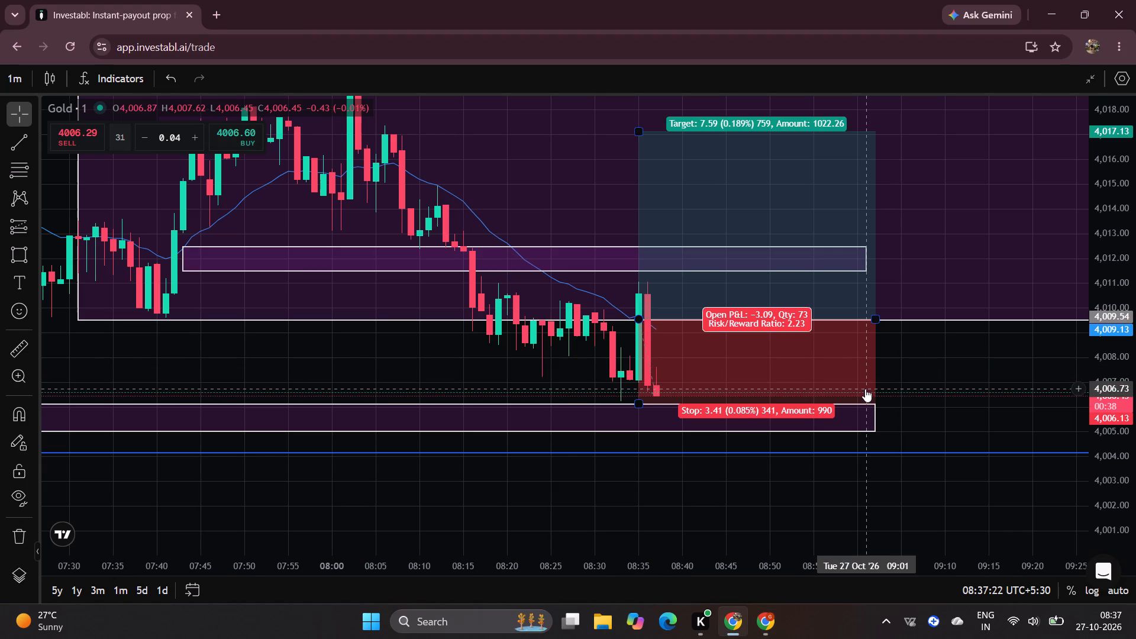
left_click(788, 466)
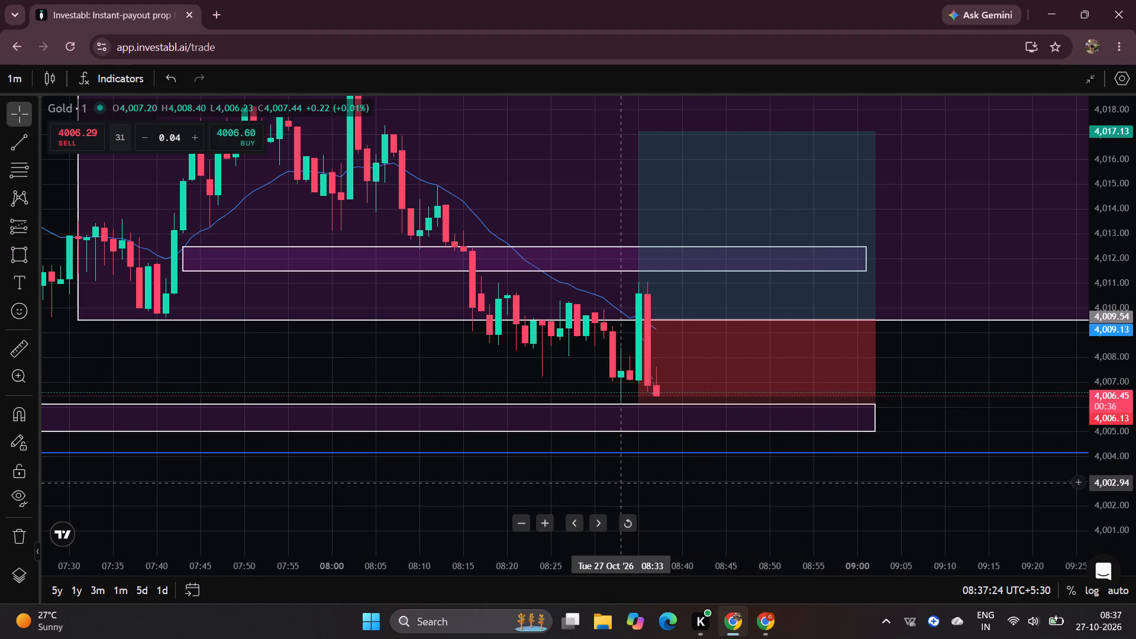
left_click(765, 350)
left_click(543, 119)
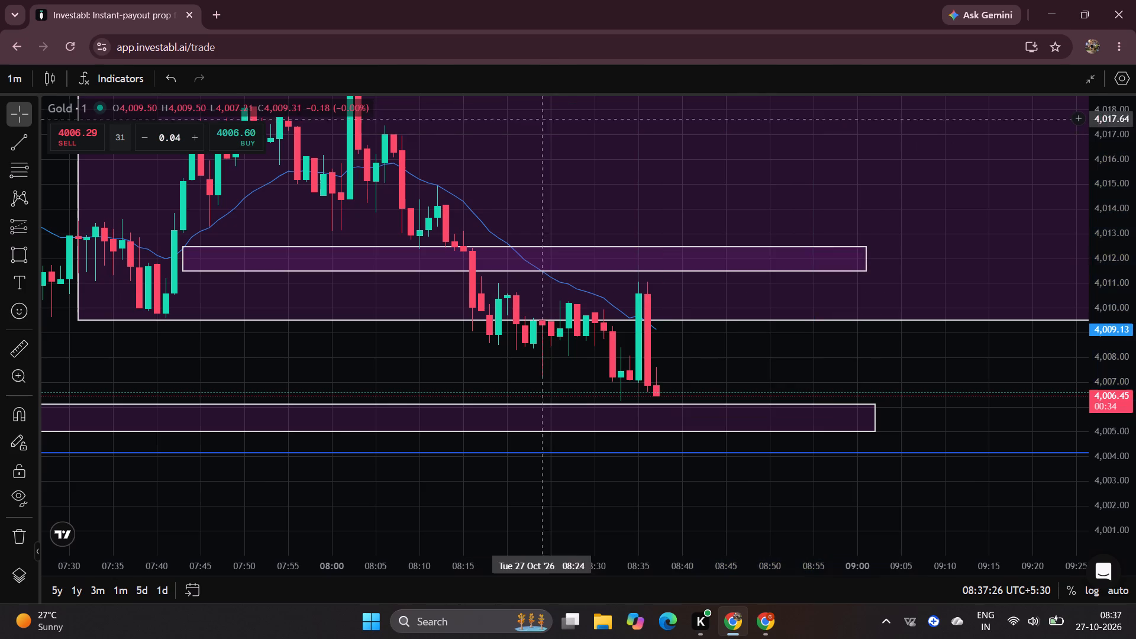
Examine Gold's recent candles against the purple zones and EMA on the 1-minute and 5-minute timeframes, ending on 1 minute.
left_click_drag(646, 475, 769, 421)
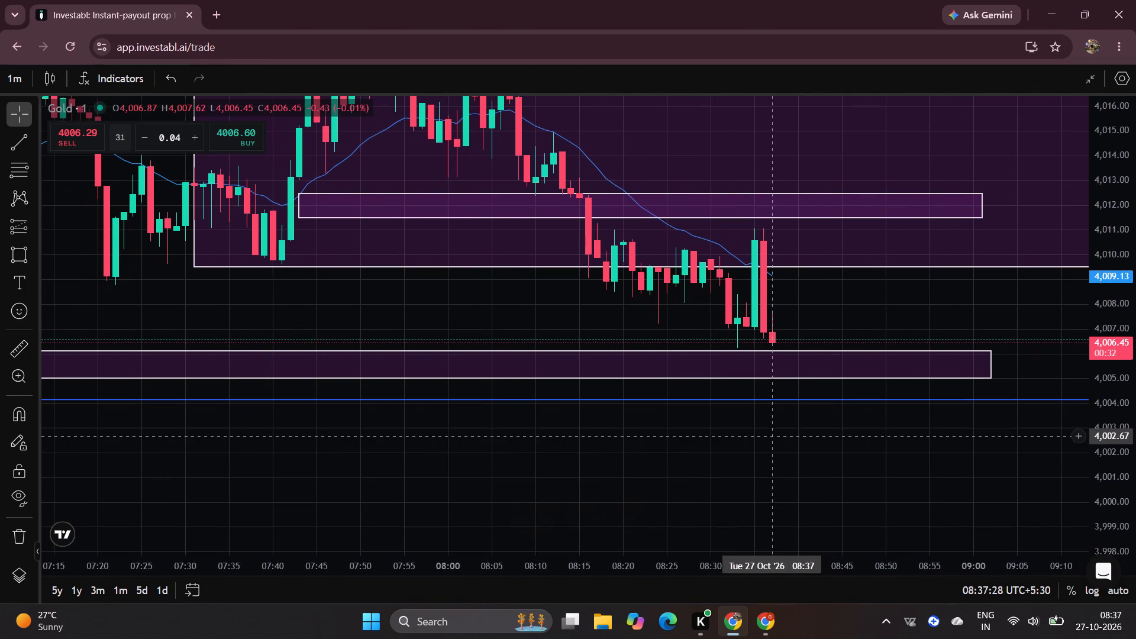
left_click_drag(767, 438, 725, 450)
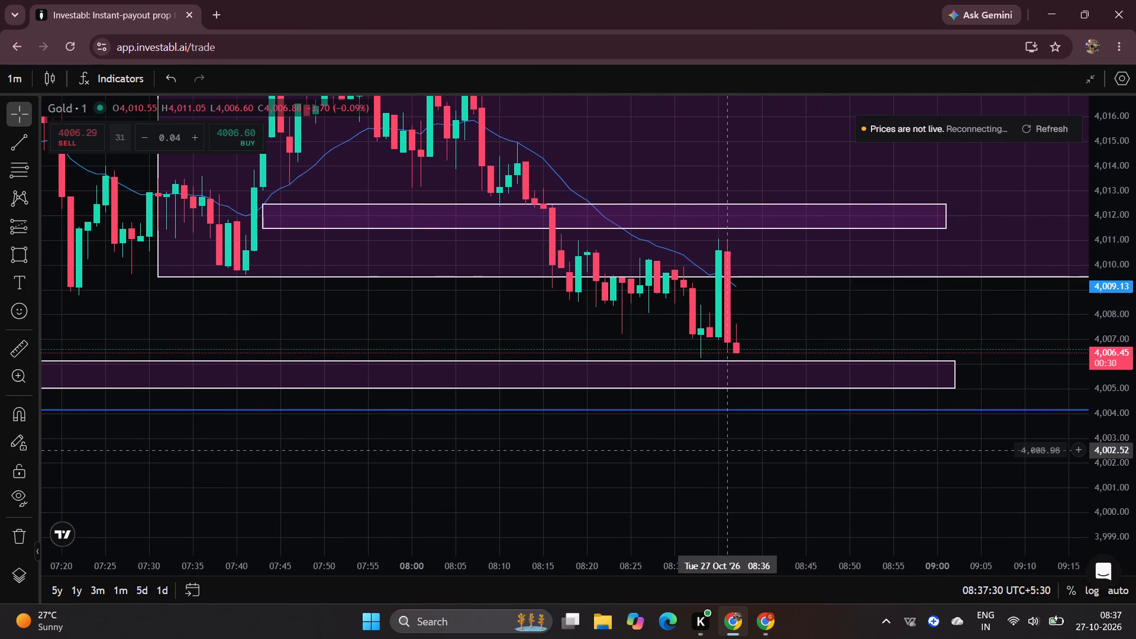
left_click_drag(725, 450, 727, 450)
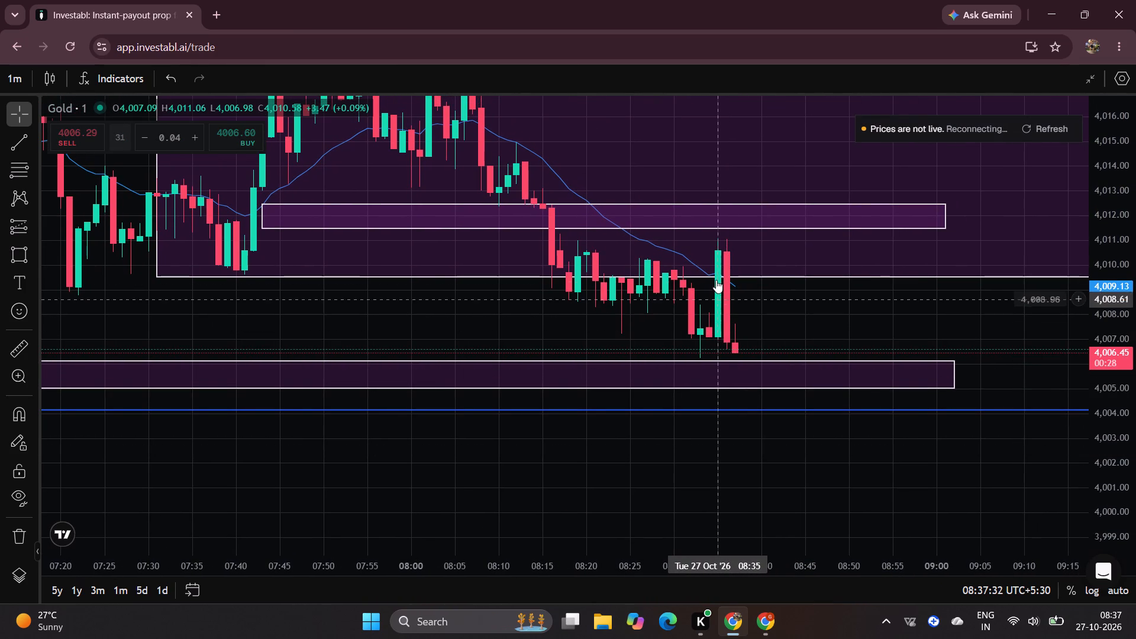
left_click(15, 73)
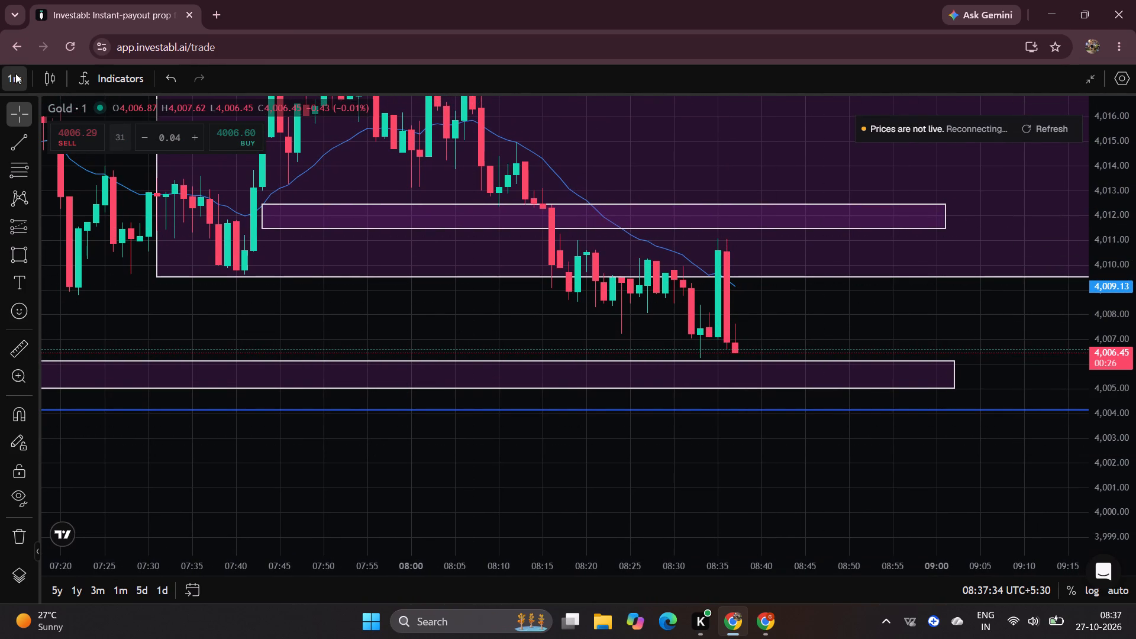
left_click(35, 153)
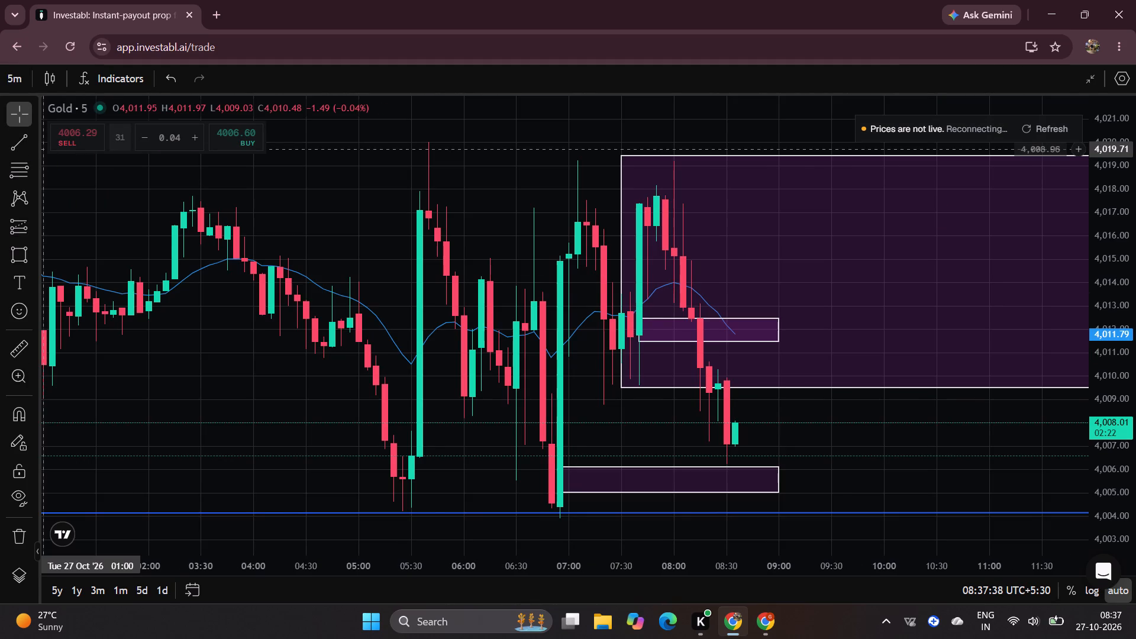
left_click(19, 82)
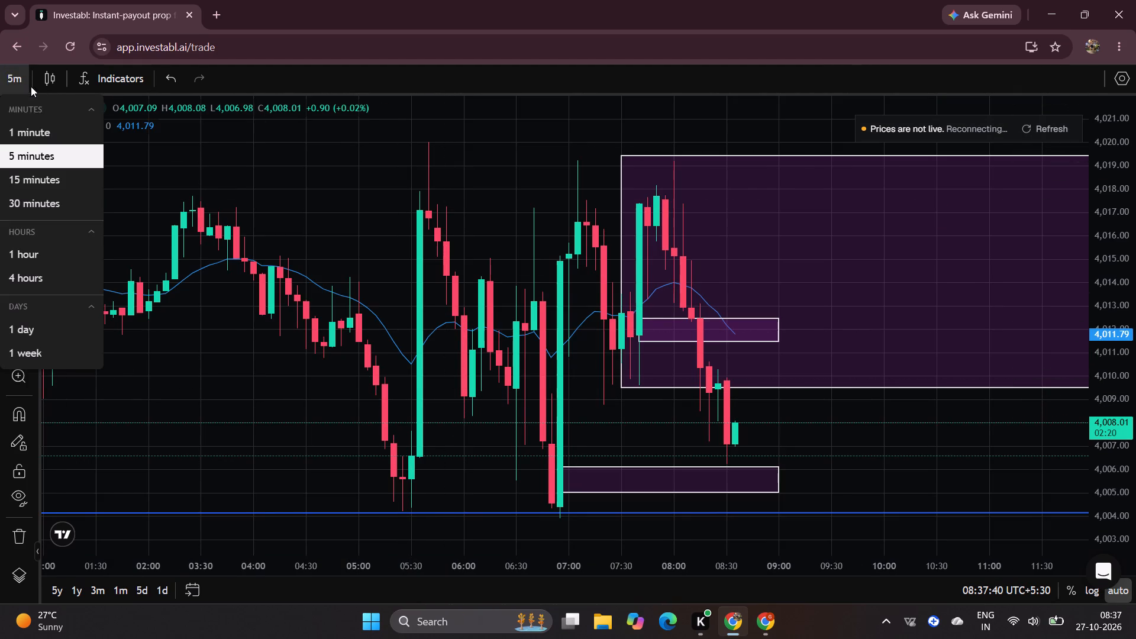
left_click(35, 132)
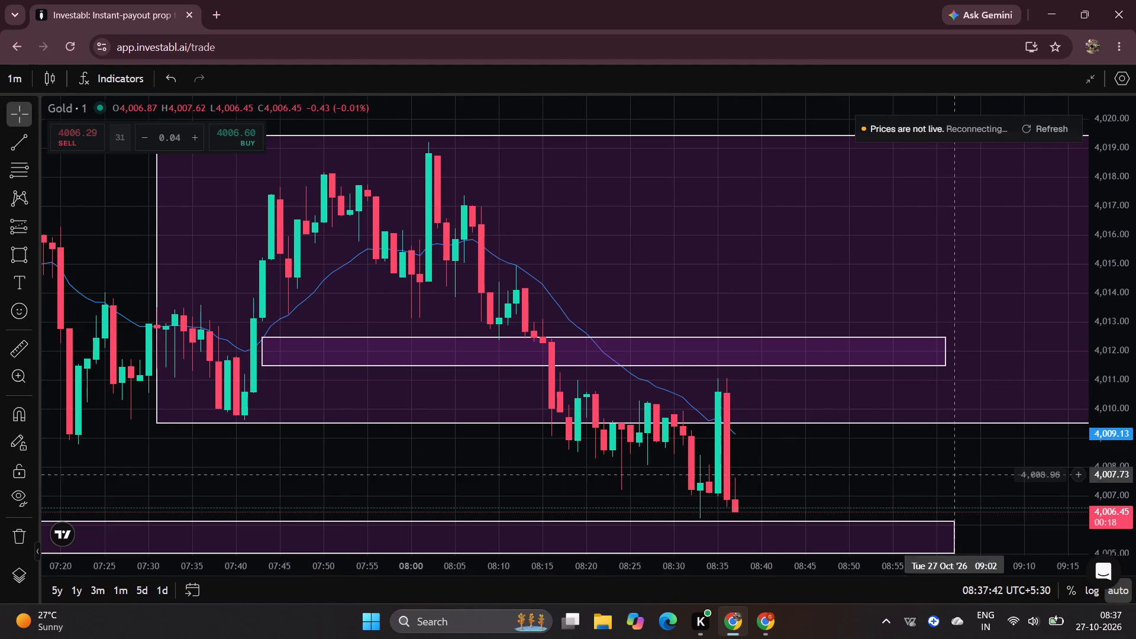
scroll(1117, 393, "up", 1)
scroll(1117, 393, "down", 3)
left_click_drag(1029, 460, 992, 421)
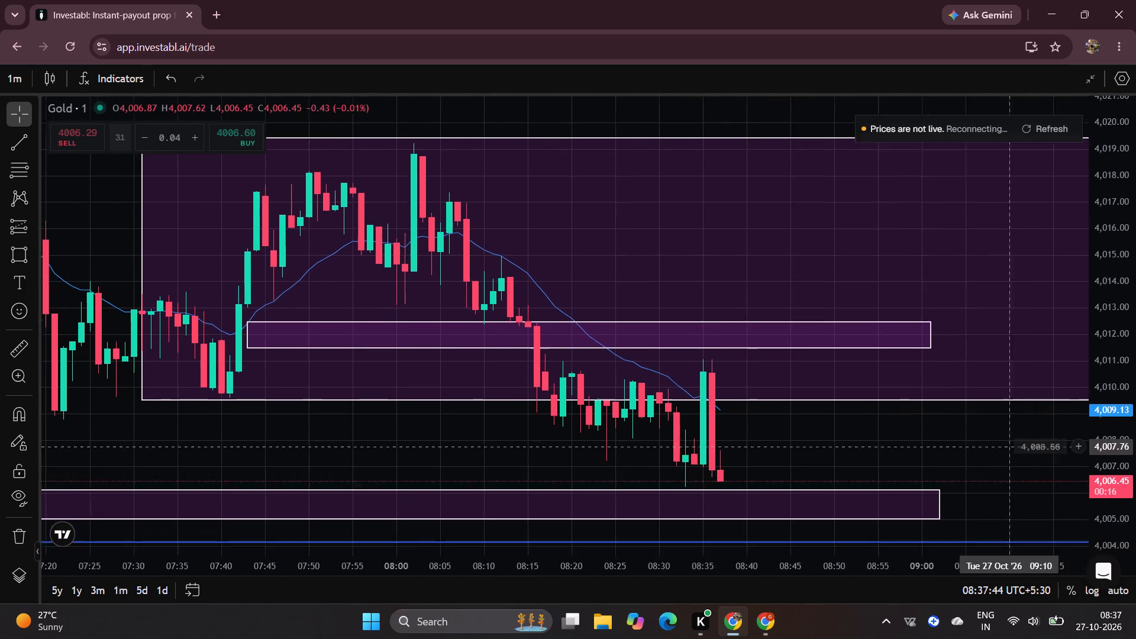
left_click_drag(992, 421, 972, 348)
left_click_drag(674, 518, 911, 493)
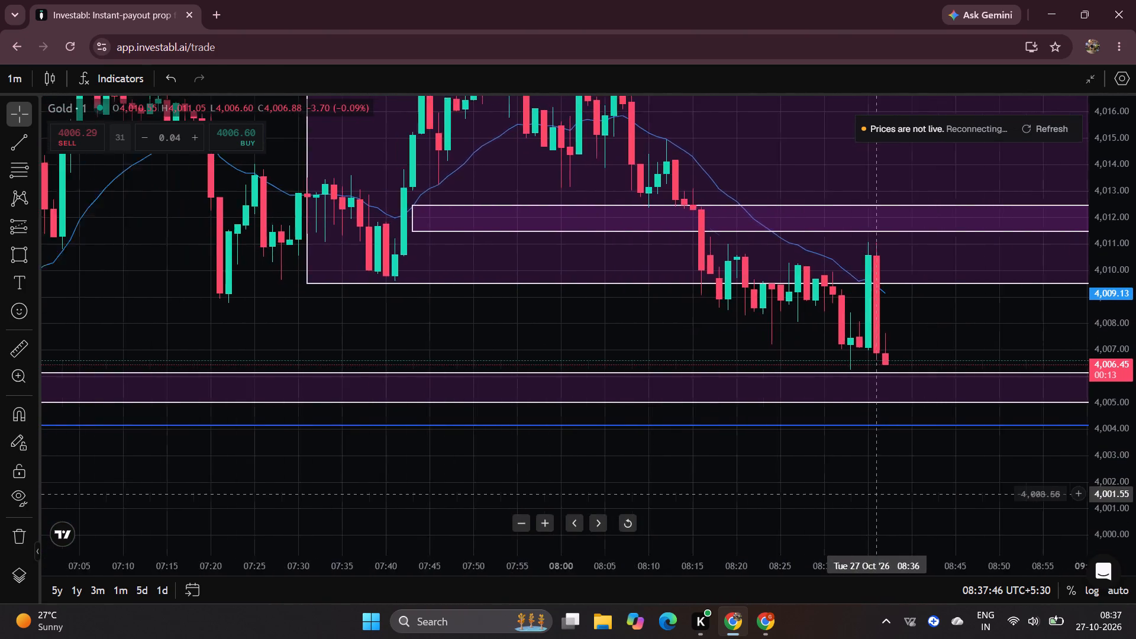
left_click_drag(911, 493, 761, 494)
left_click_drag(826, 485, 819, 496)
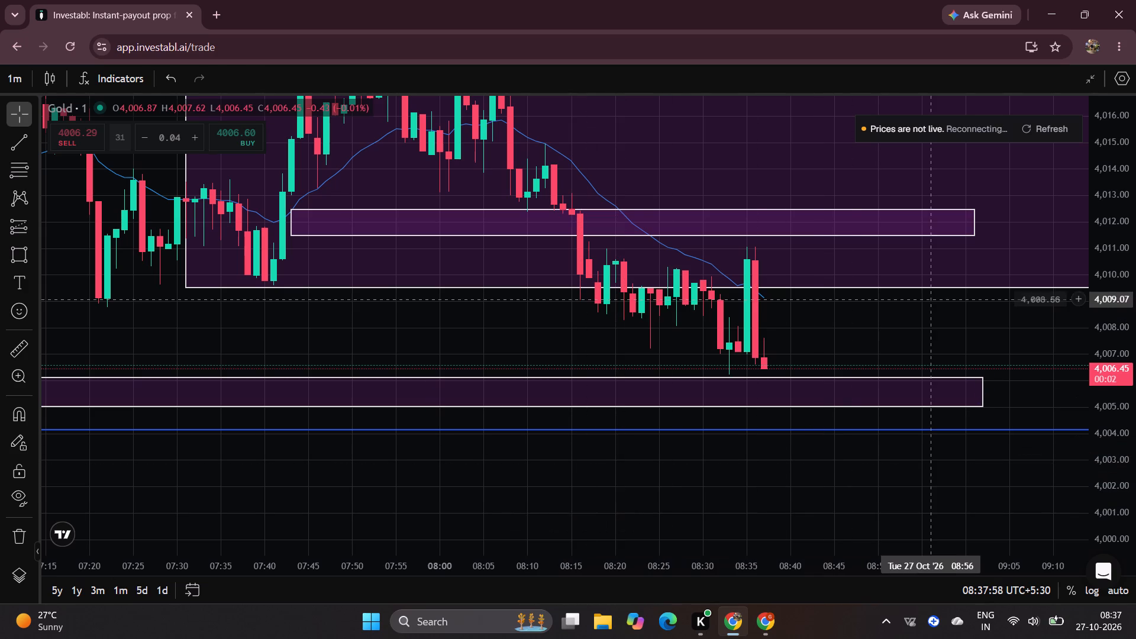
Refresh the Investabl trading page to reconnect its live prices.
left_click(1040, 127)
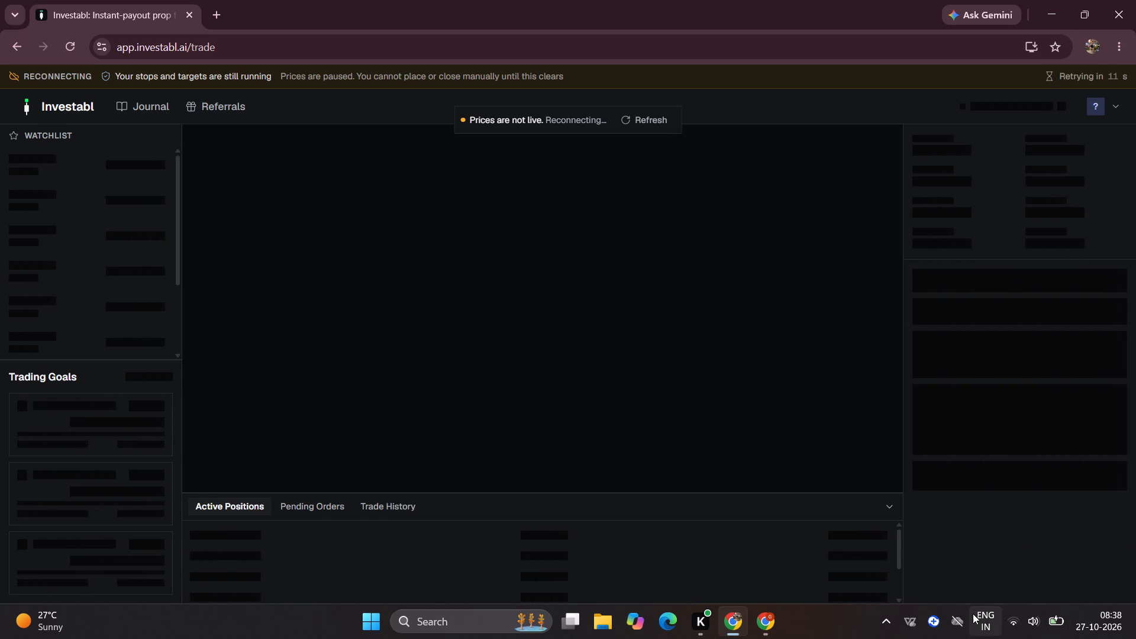
Check which Wi-Fi network the computer is connected to, and return to the trading page.
left_click(1013, 619)
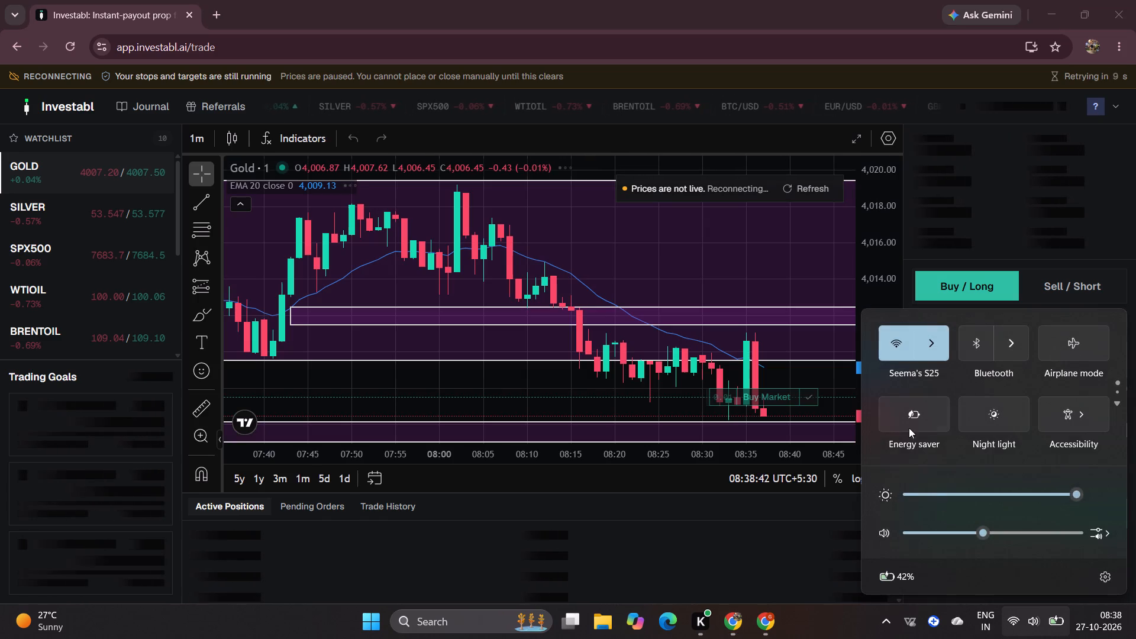
left_click(802, 566)
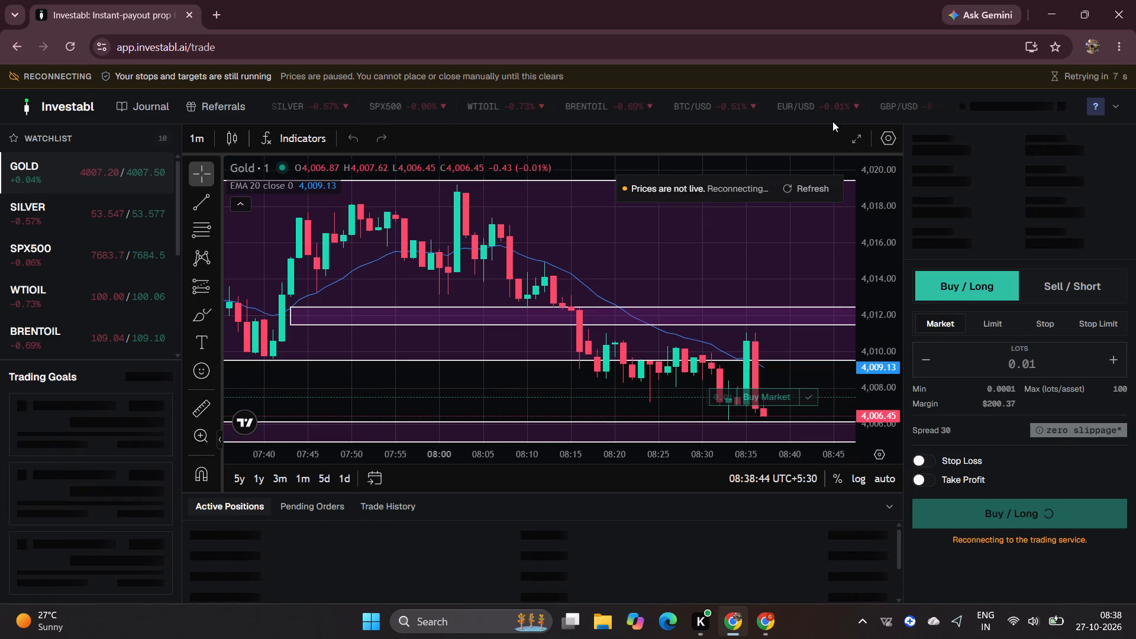
Expand the 1-minute Gold chart to fill the page and examine the latest candles near the lower purple zone.
left_click(861, 138)
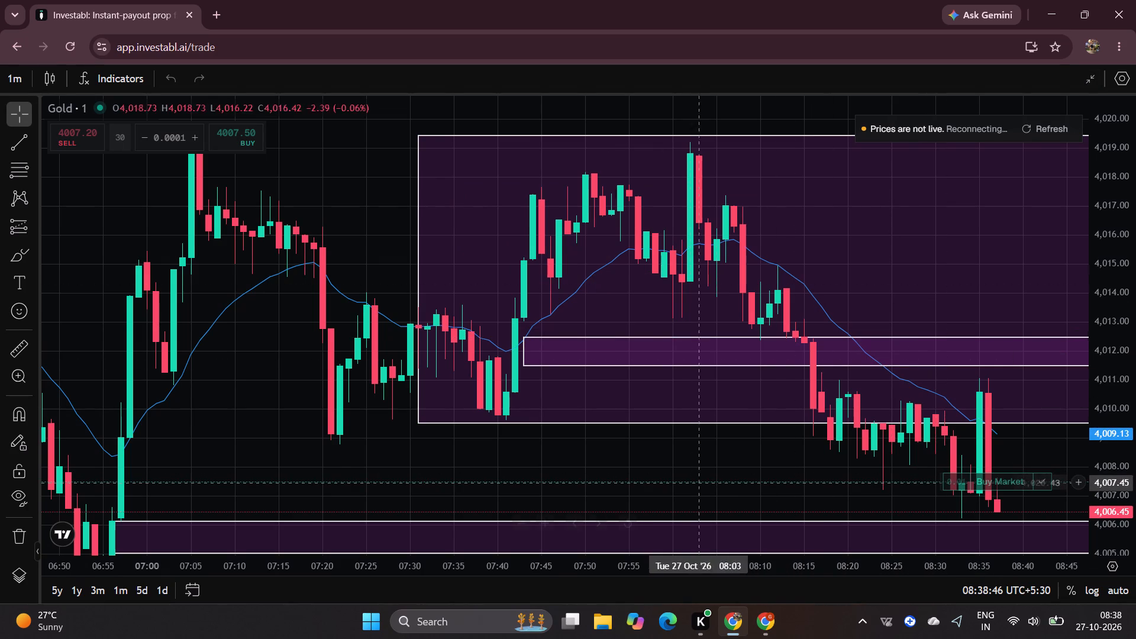
left_click_drag(672, 482, 454, 346)
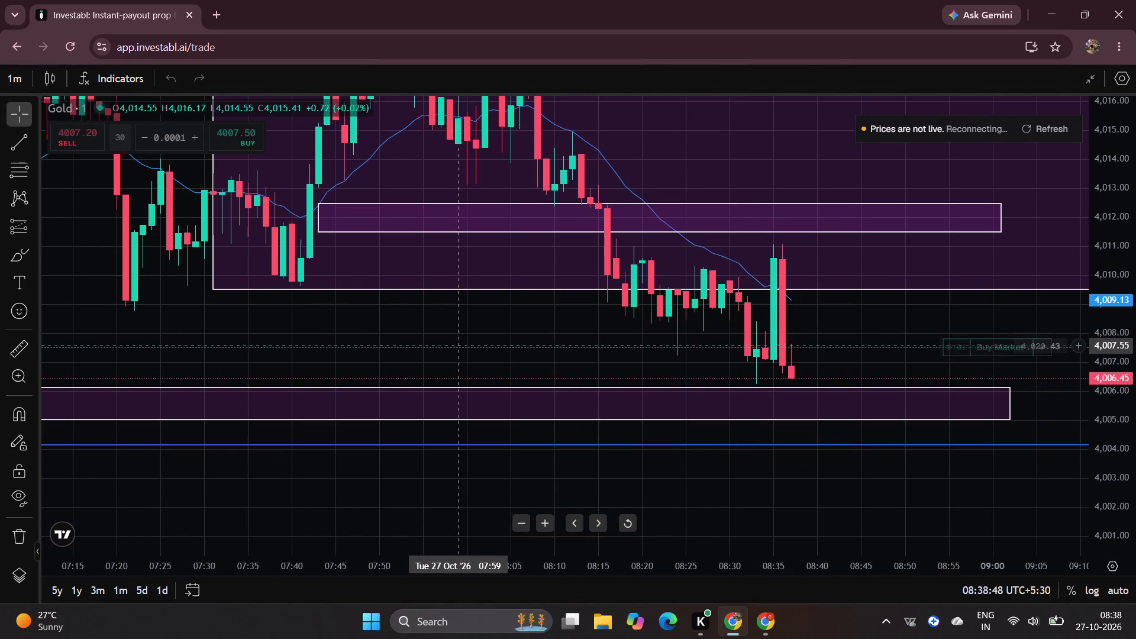
left_click_drag(805, 475, 741, 459)
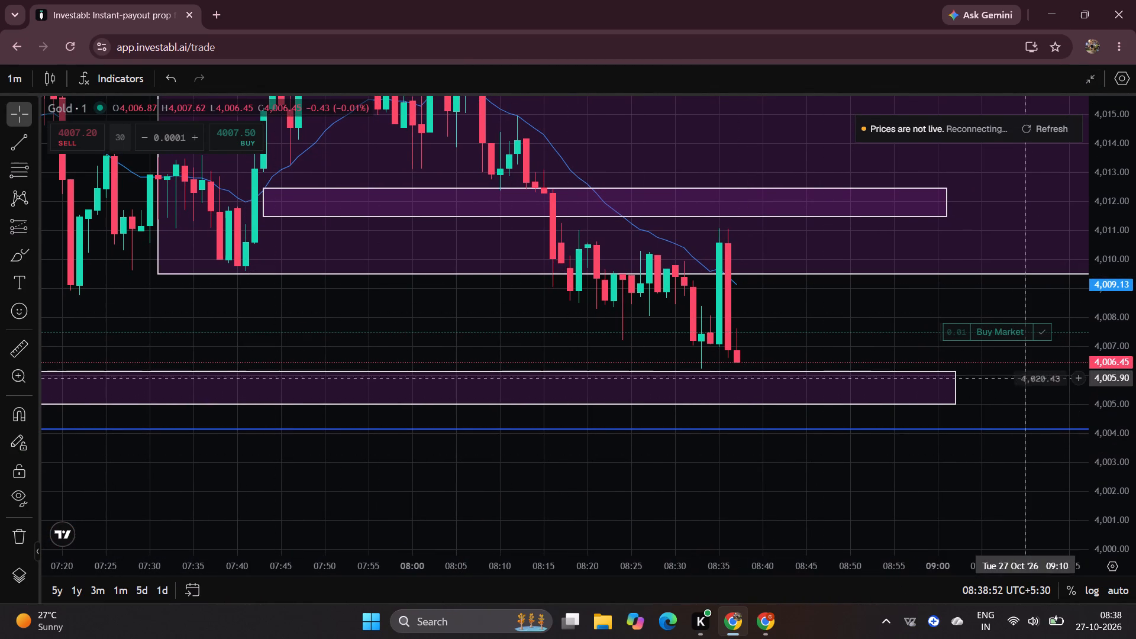
Refresh the Investabl trading page again to reconnect its live prices.
left_click(1053, 128)
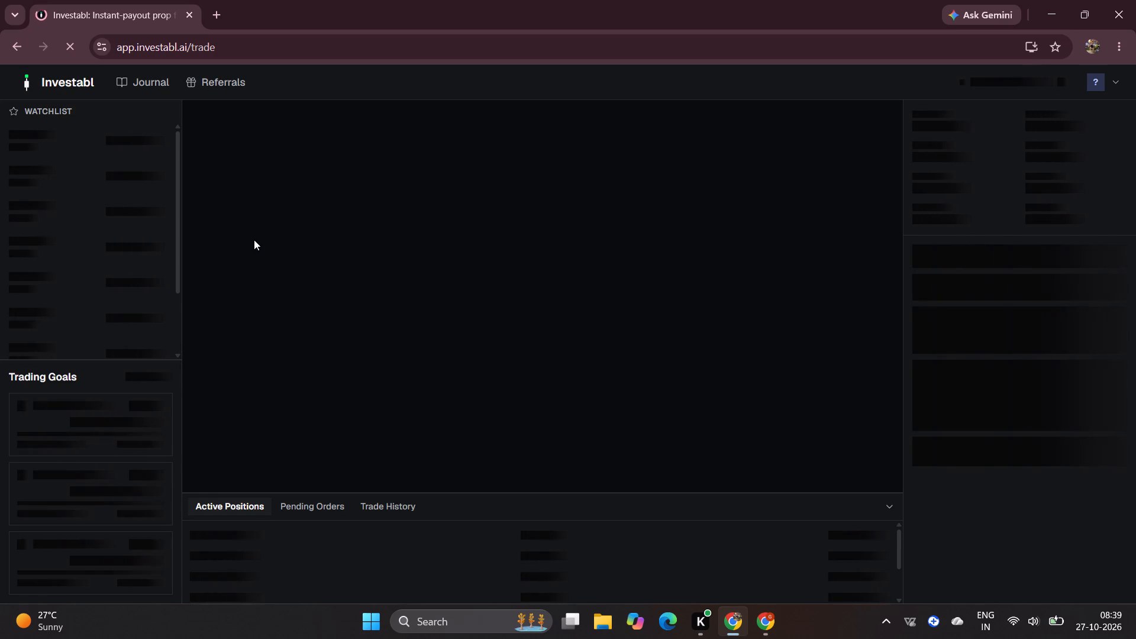
Replace the loading tab with a new one and open Investabl through a Google search for "investable prop firm".
left_click(213, 9)
left_click(187, 20)
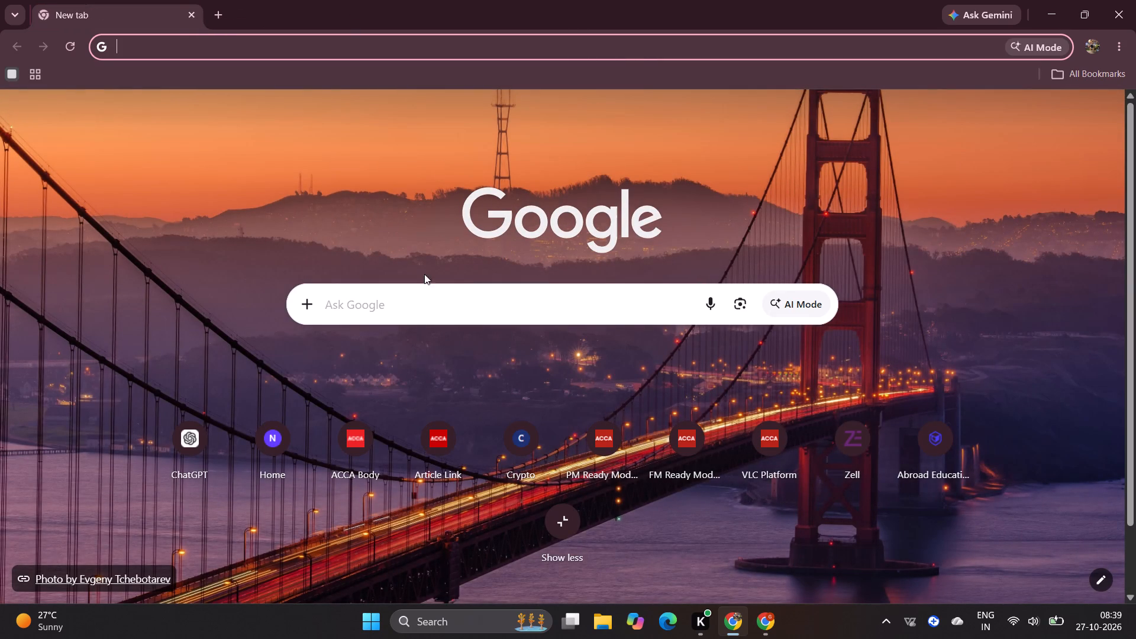
left_click(530, 304)
left_click(359, 334)
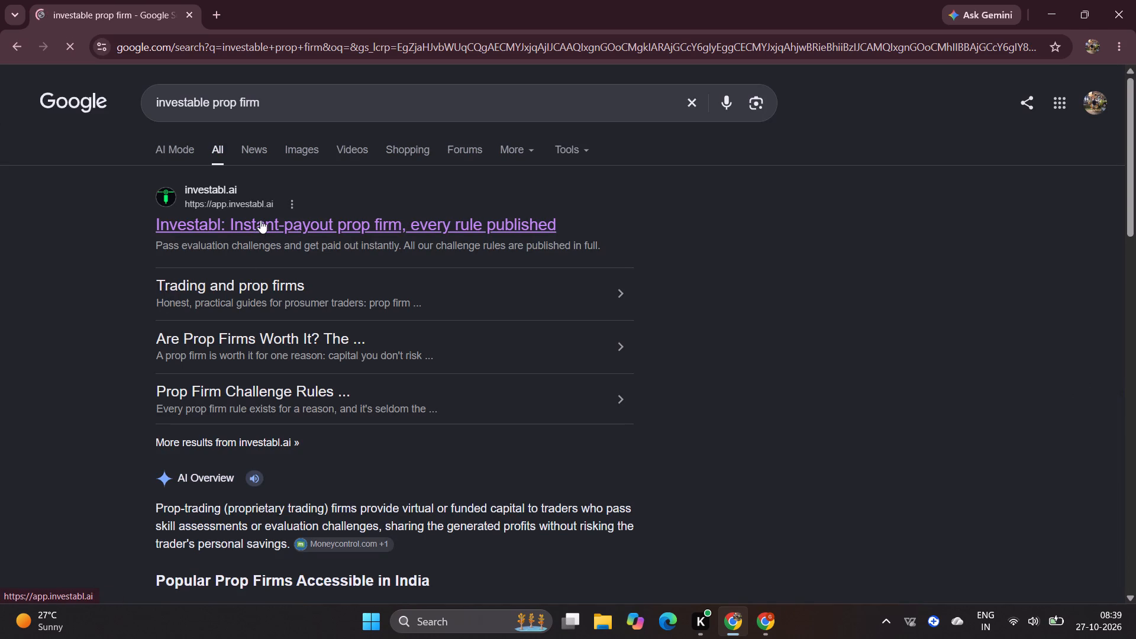
left_click(260, 220)
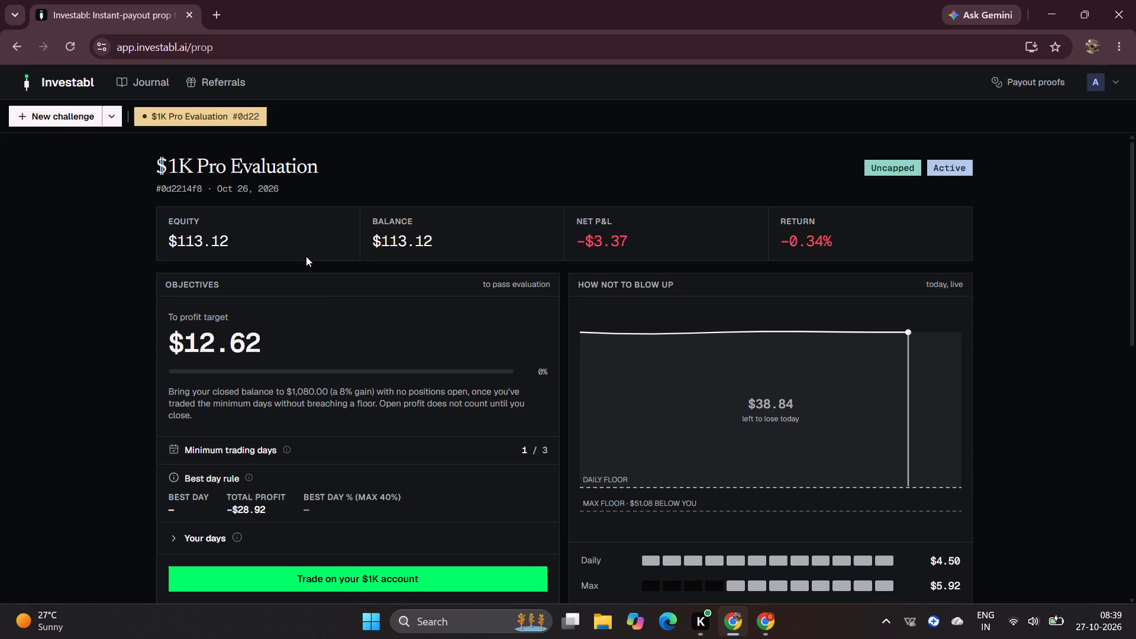
Open trading on the $1K account and expand the Gold chart to full screen.
scroll(364, 458, "down", 2)
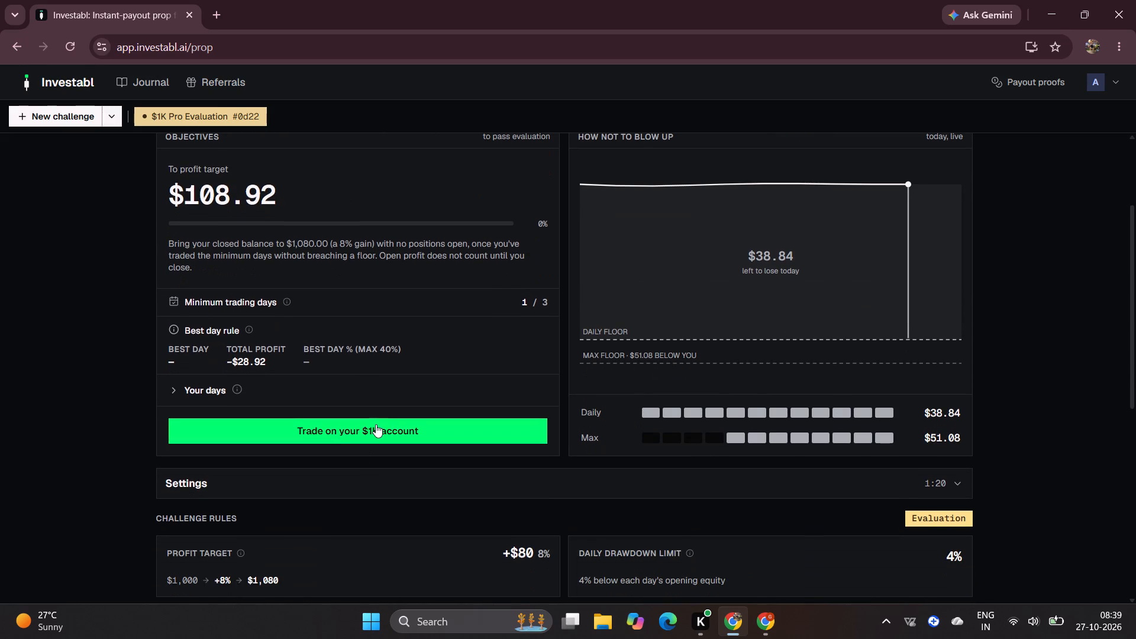
left_click(376, 424)
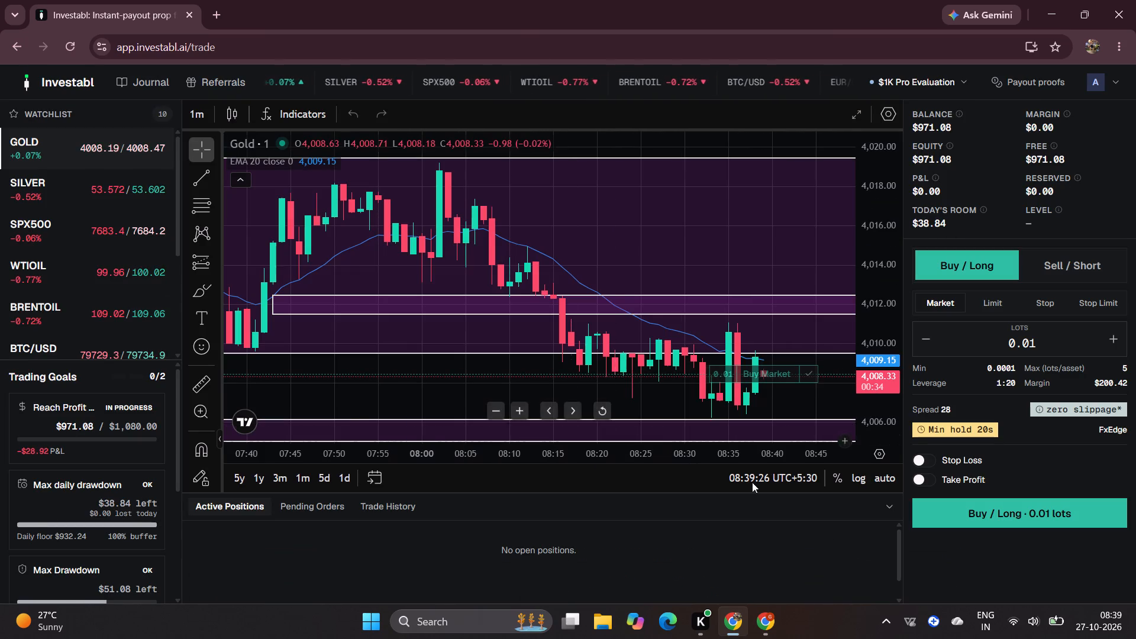
left_click(854, 121)
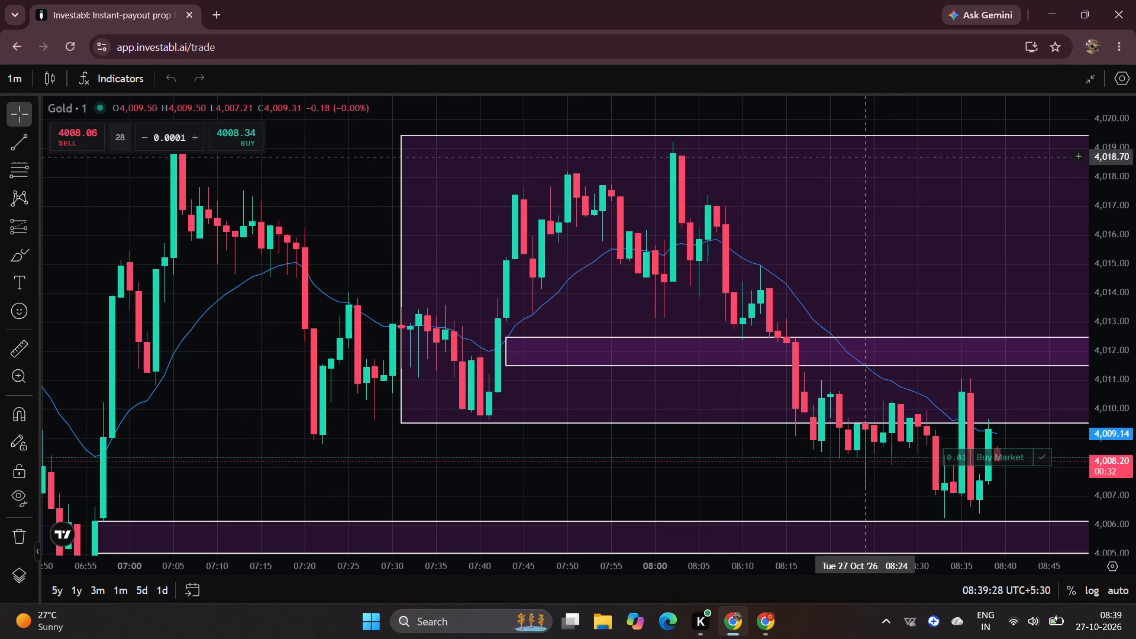
Examine the latest 1-minute Gold candles against the lower purple zone, the blue support line and the 20-period EMA.
left_click_drag(681, 455, 435, 402)
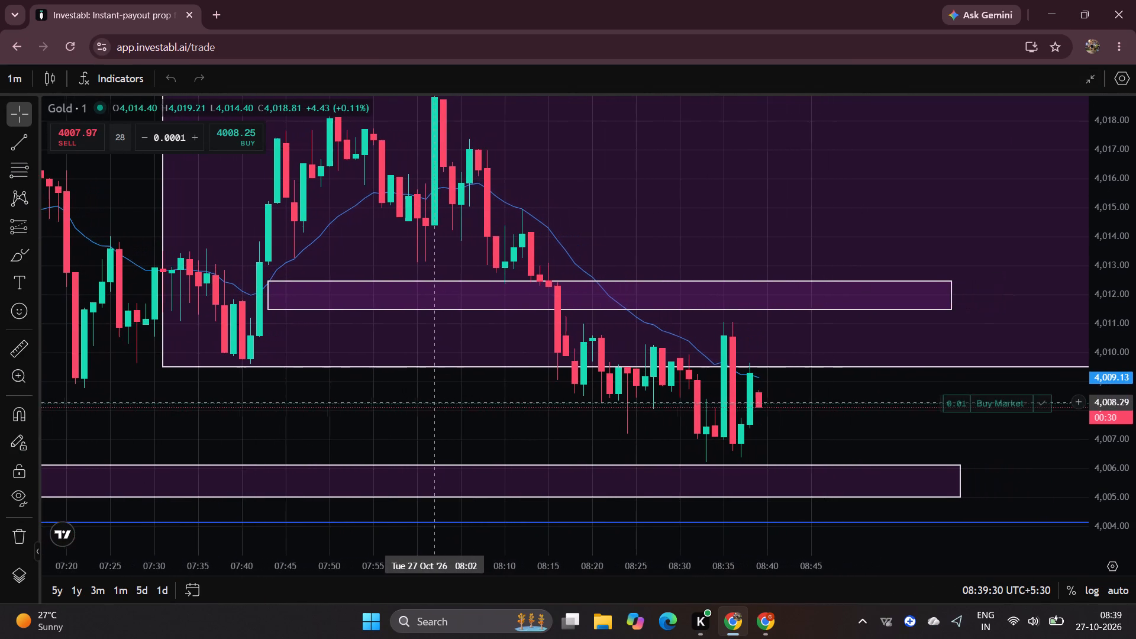
left_click_drag(435, 402, 428, 398)
left_click_drag(843, 415, 795, 412)
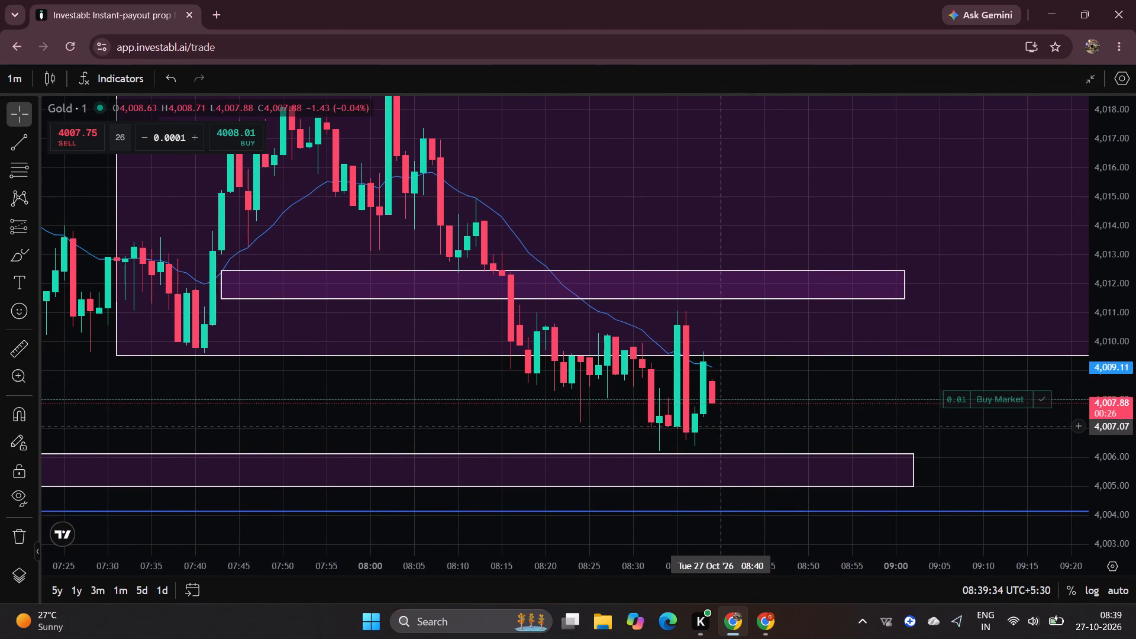
left_click_drag(788, 408, 784, 365)
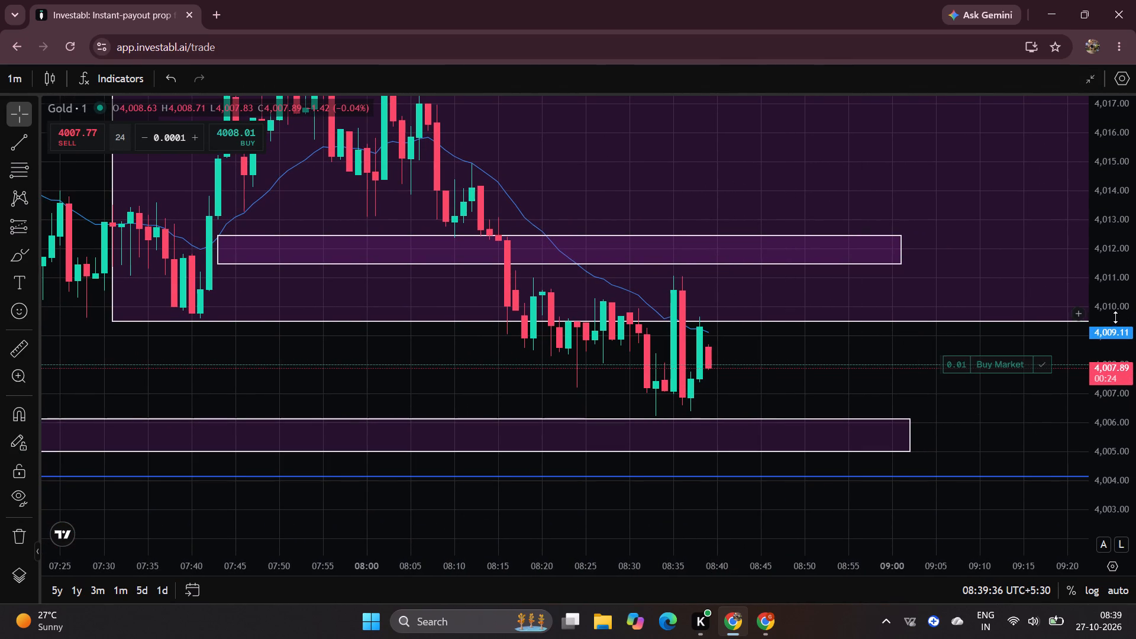
scroll(1108, 318, "up", 2)
left_click(1025, 372)
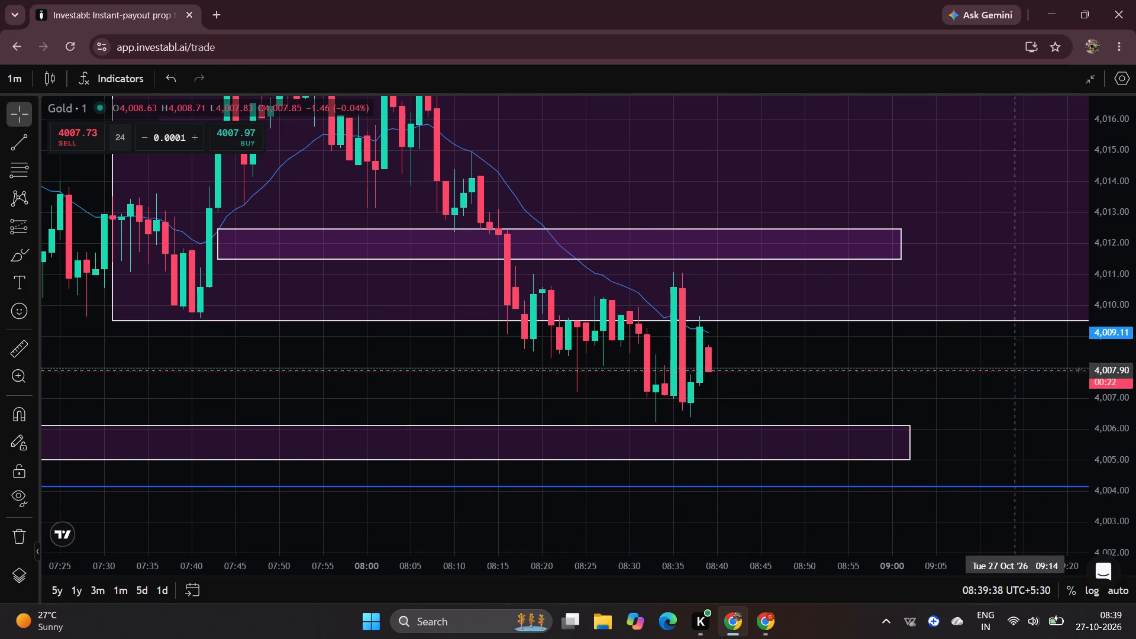
scroll(1108, 417, "down", 8)
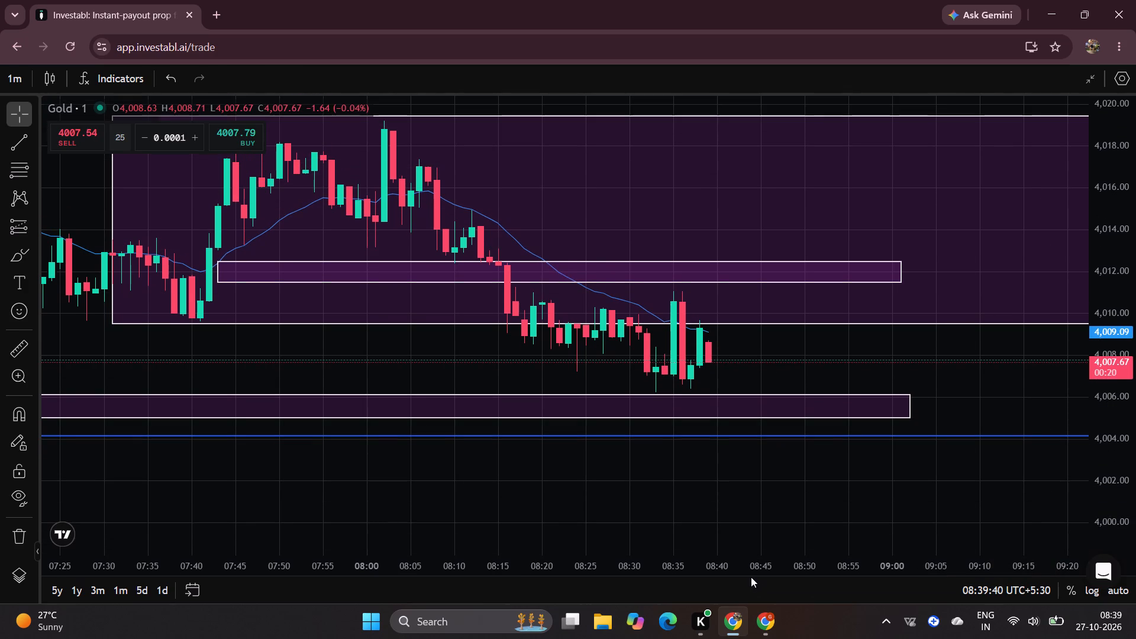
scroll(750, 576, "up", 5)
scroll(746, 569, "down", 2)
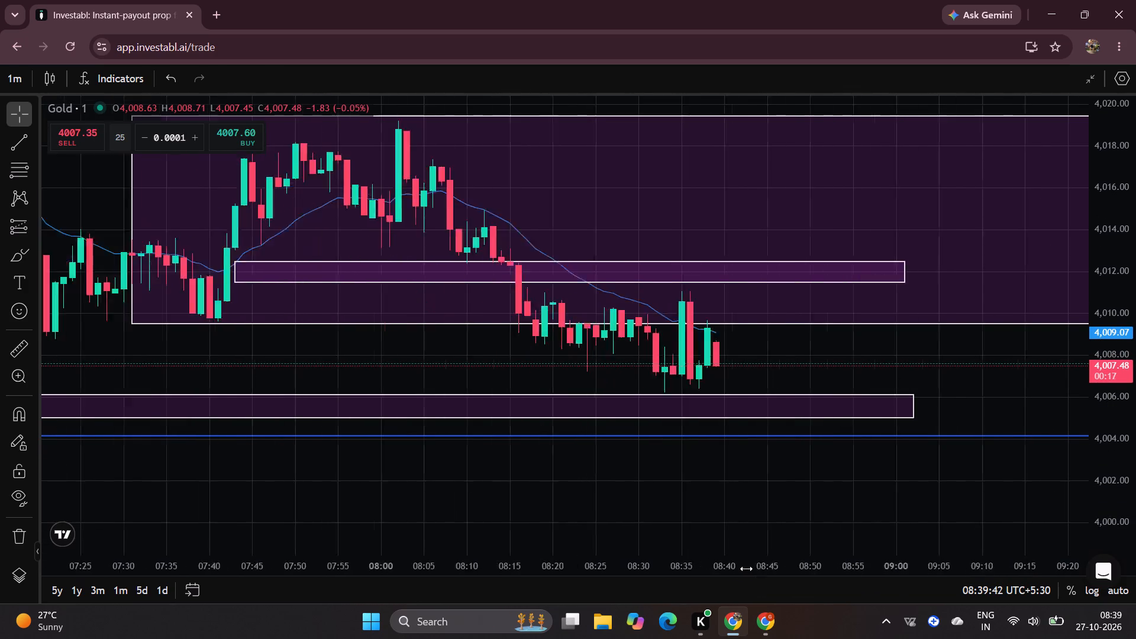
scroll(746, 569, "down", 4)
left_click_drag(791, 479, 718, 470)
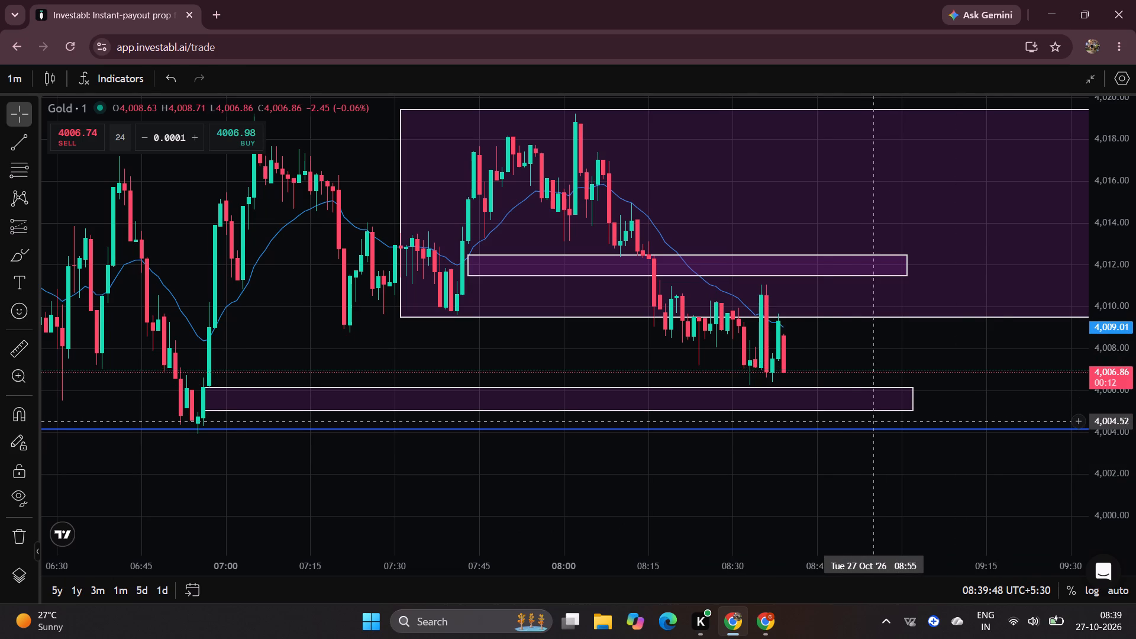
left_click_drag(804, 496, 772, 496)
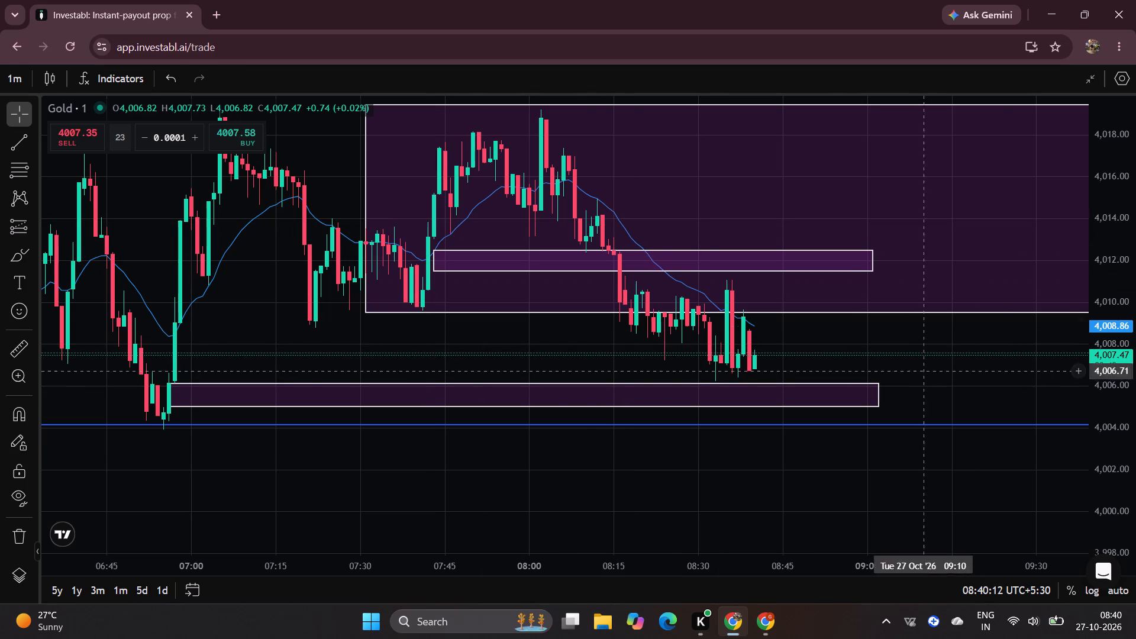
Close the Investabl browser window.
left_click(1118, 14)
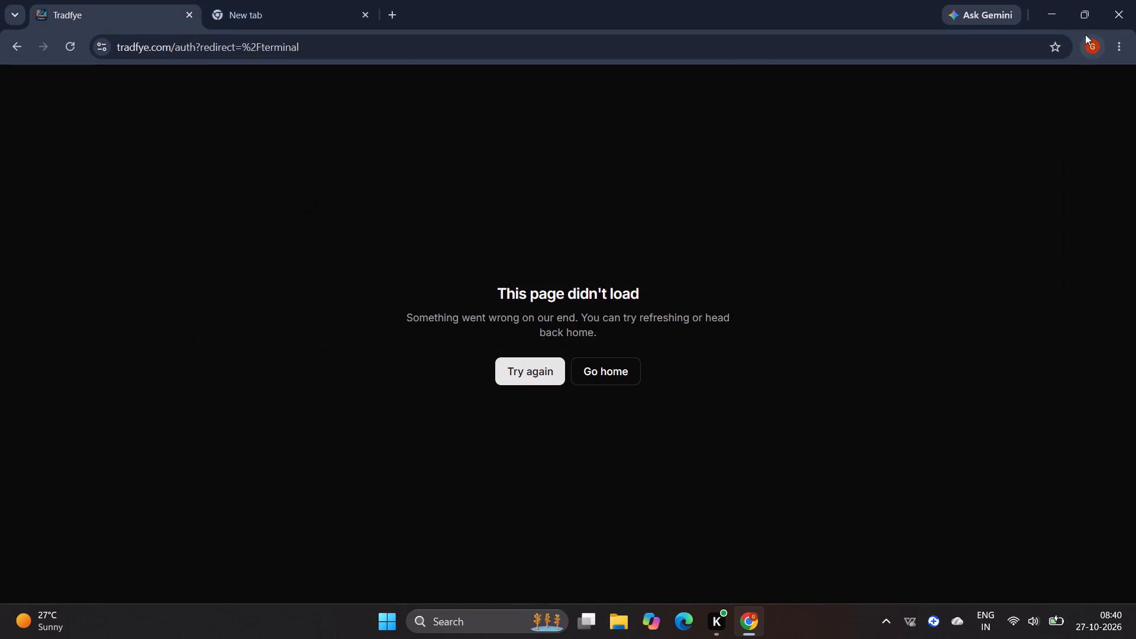